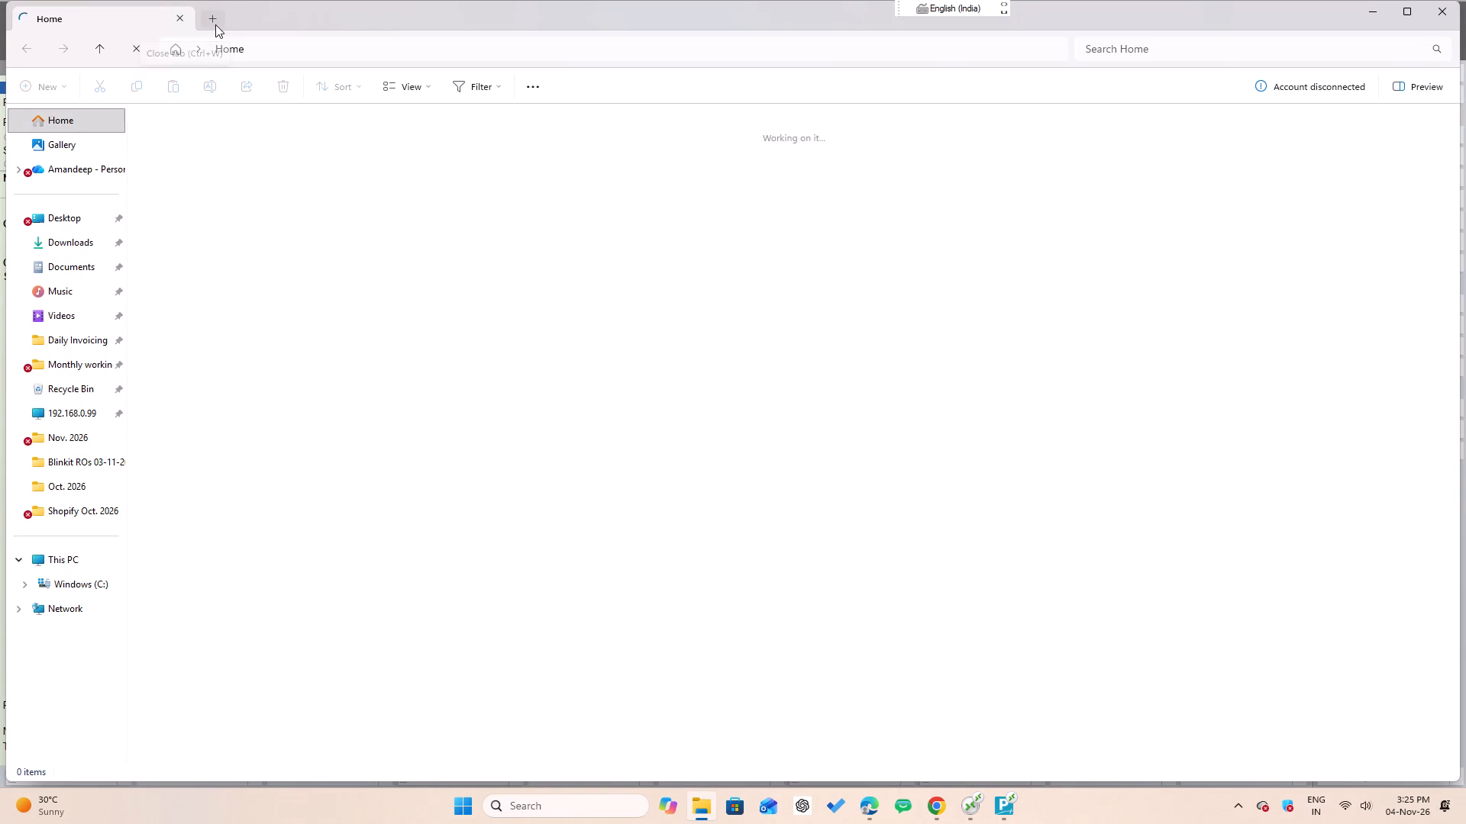
# Open the Monthly working(Excel Sheets) folder on the Desktop.
pyautogui.doubleClick(78, 226)
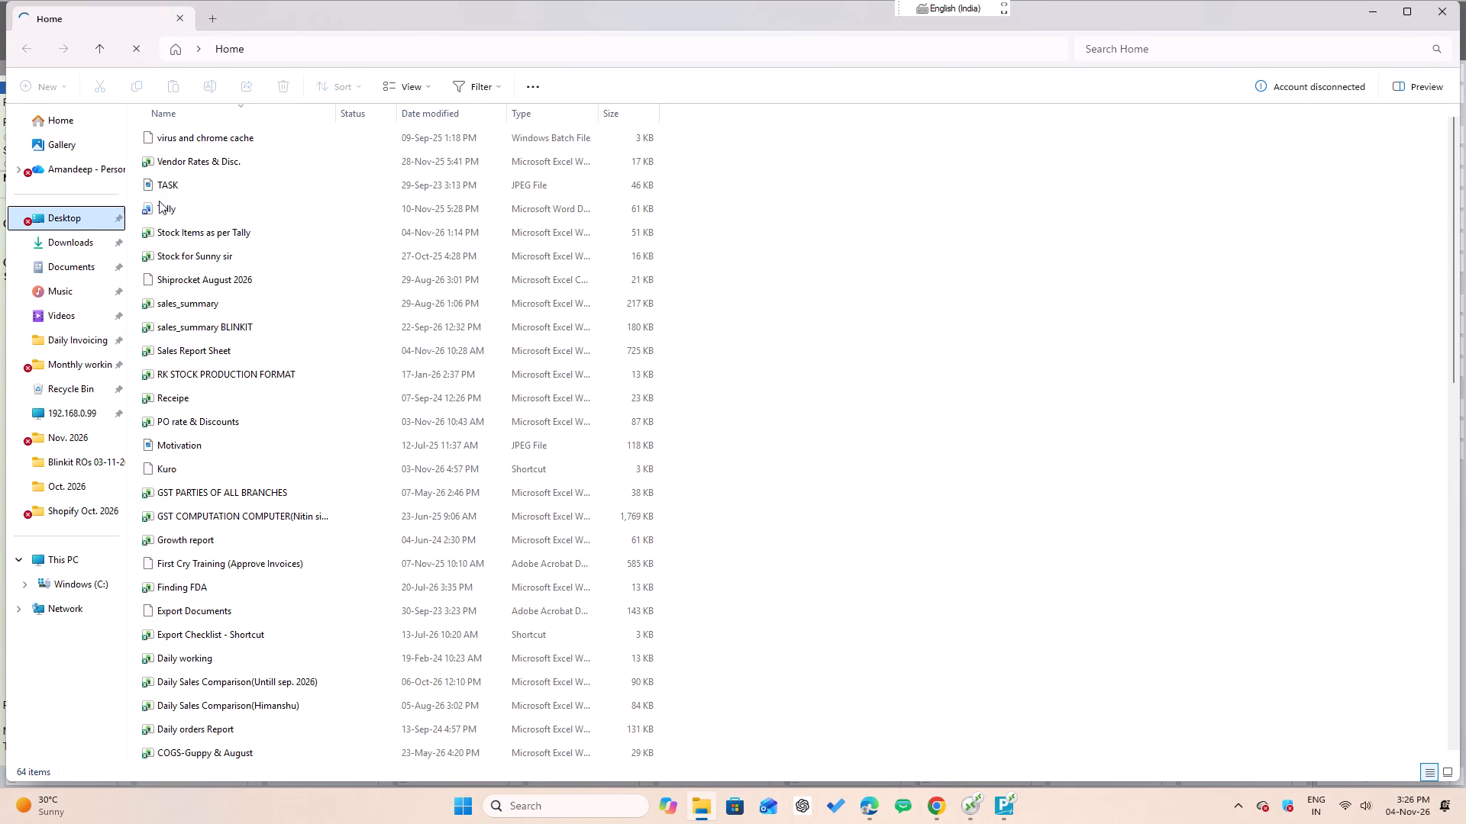
pyautogui.click(191, 182)
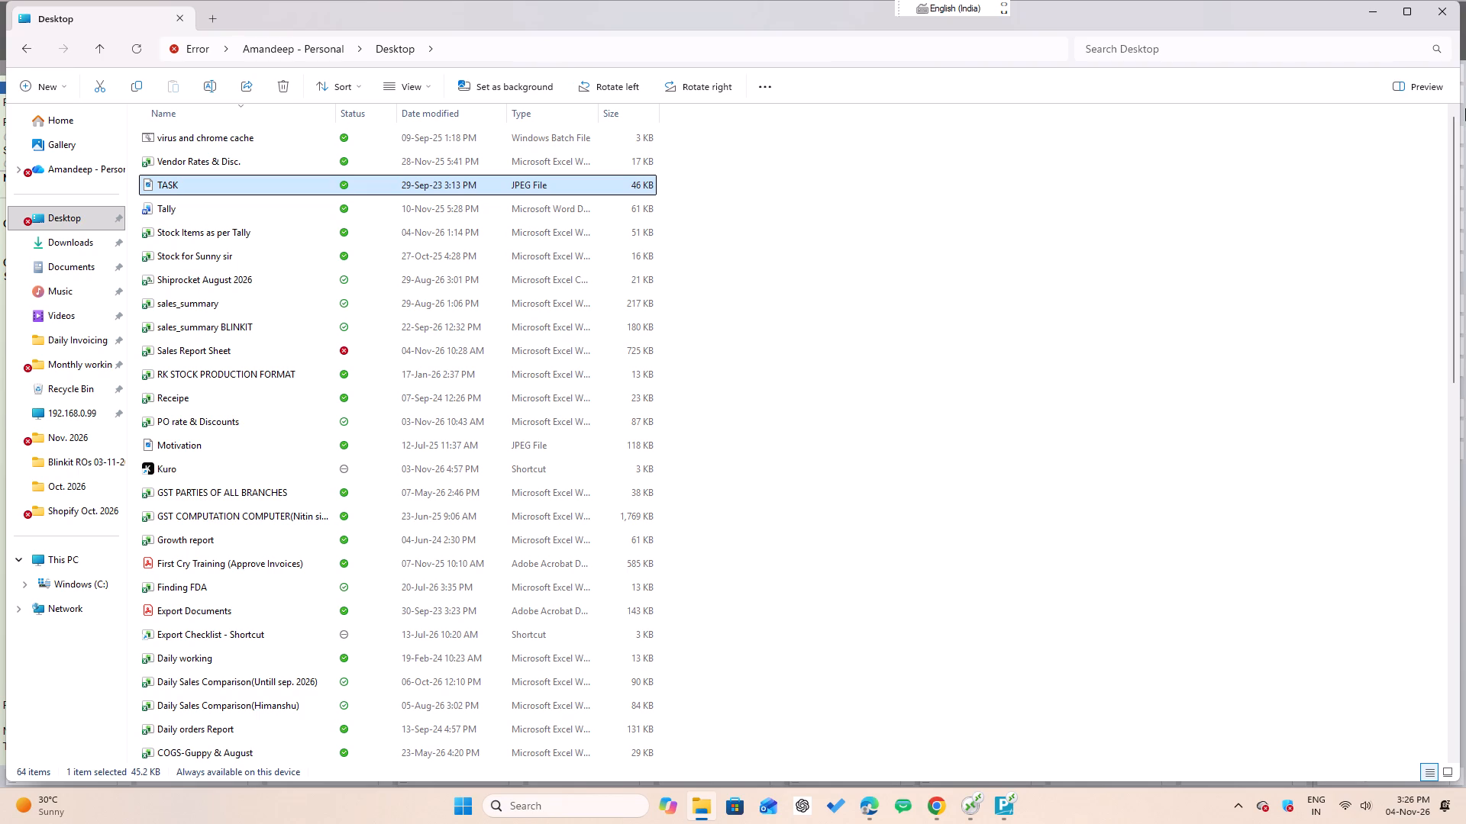
pyautogui.write('DDDDD')
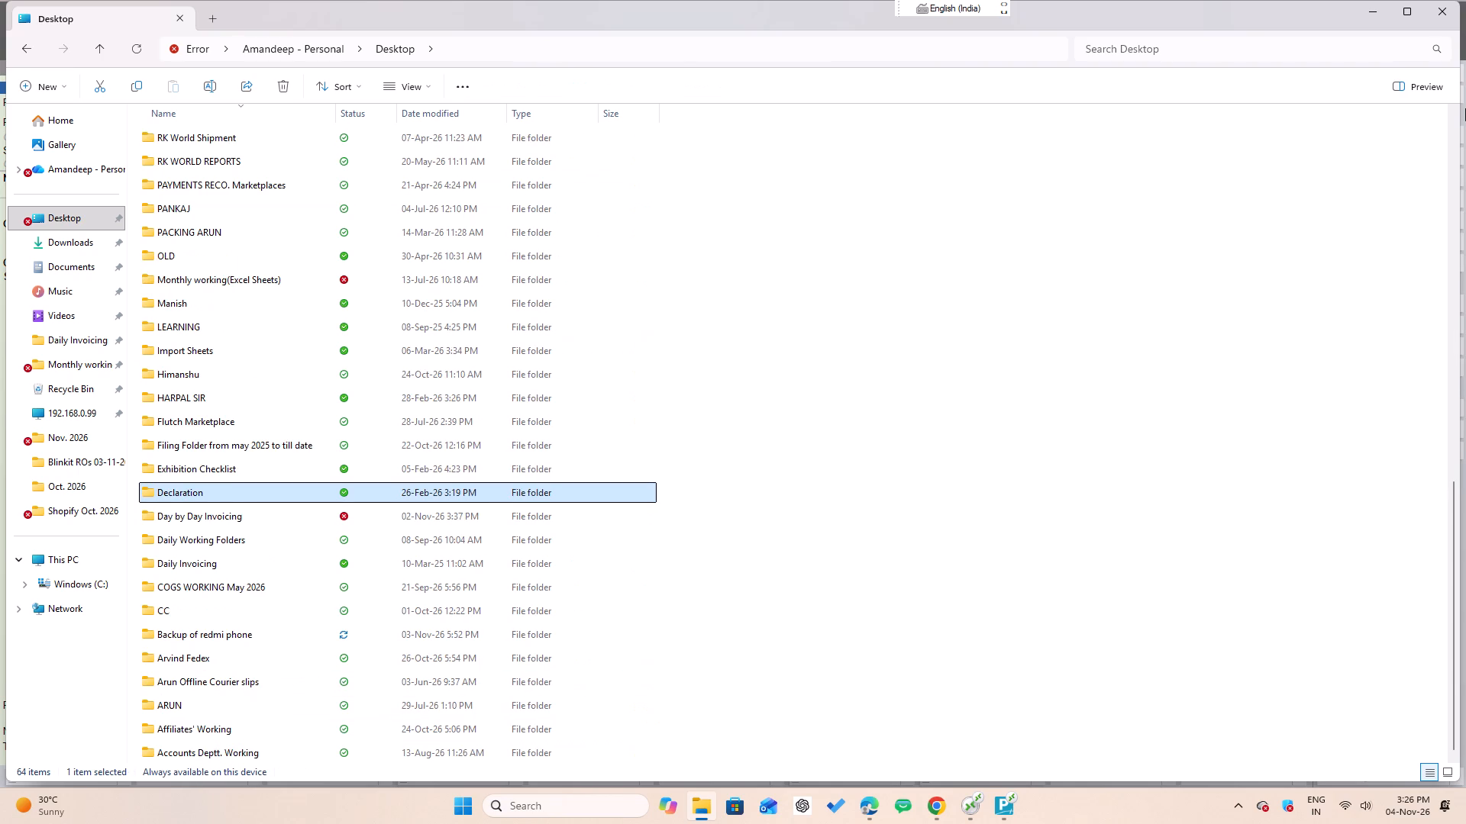
pyautogui.write('MM')
pyautogui.press('Return')
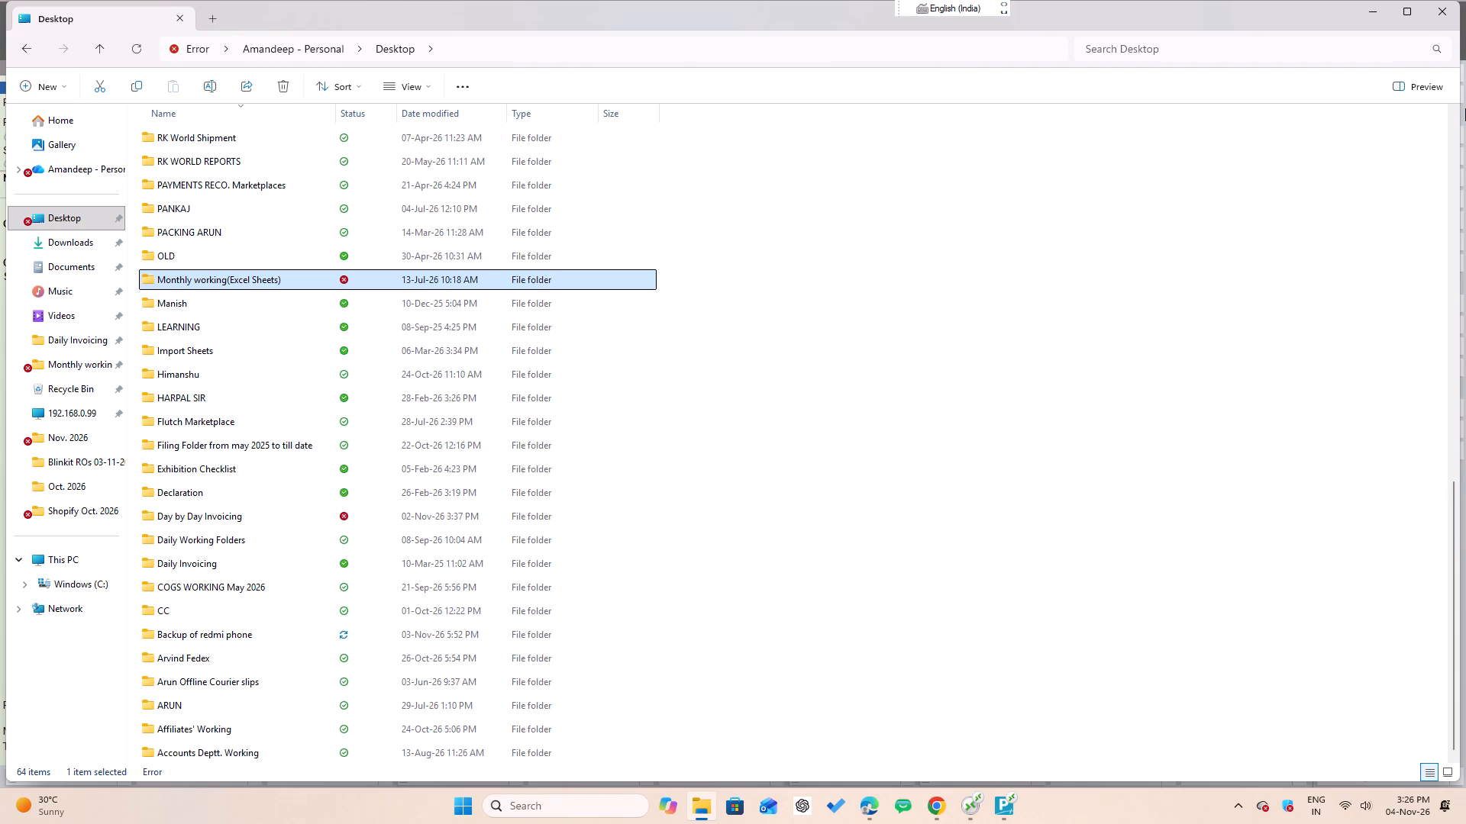
# Open the 2026 folder inside the Bills etc folder.
pyautogui.press('Down')
pyautogui.press('Down')
pyautogui.press('Down')
pyautogui.press('Down')
pyautogui.press('Down')
pyautogui.press('Down')
pyautogui.press('Down')
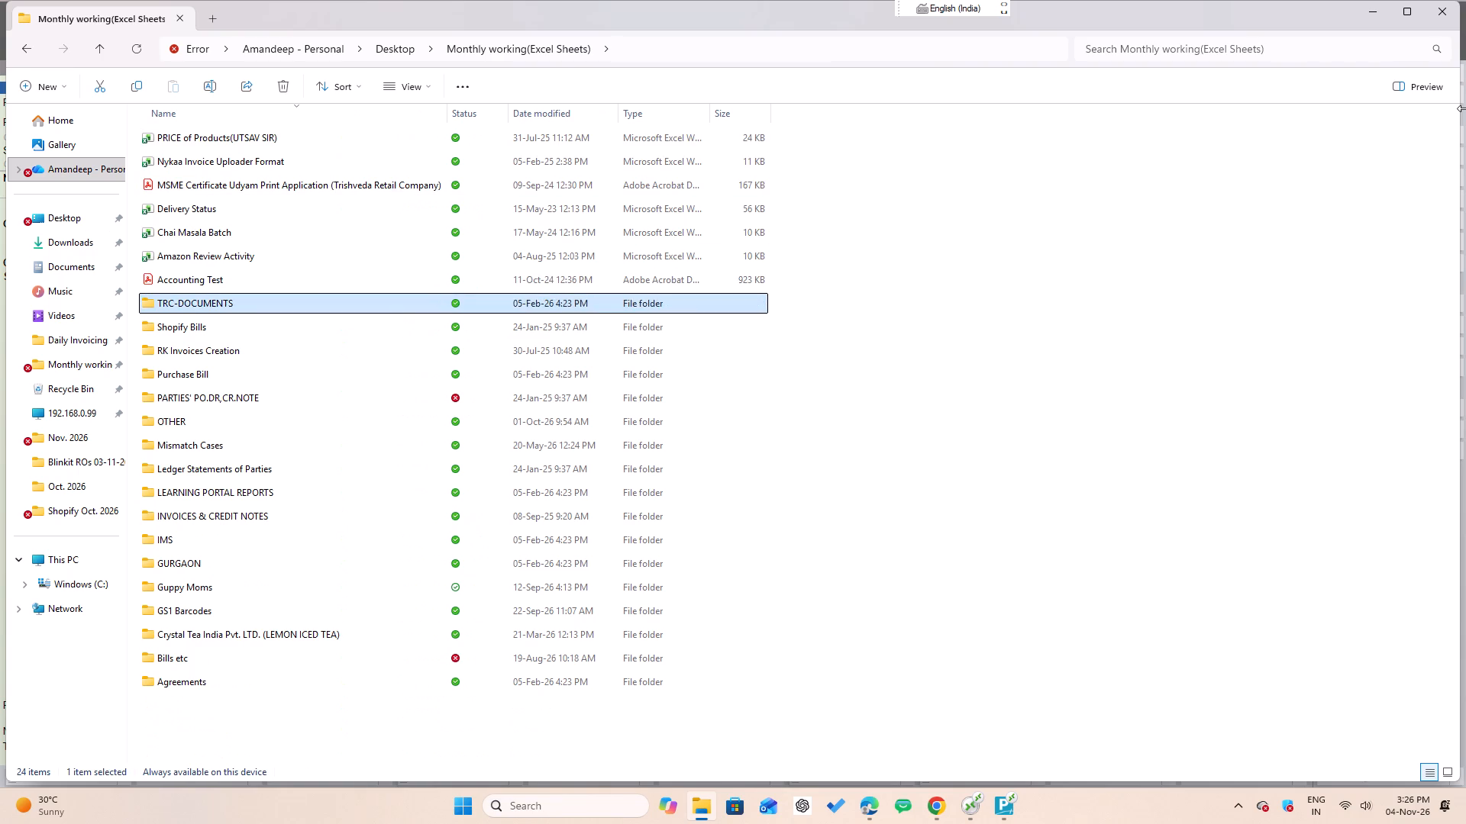
pyautogui.press('m')
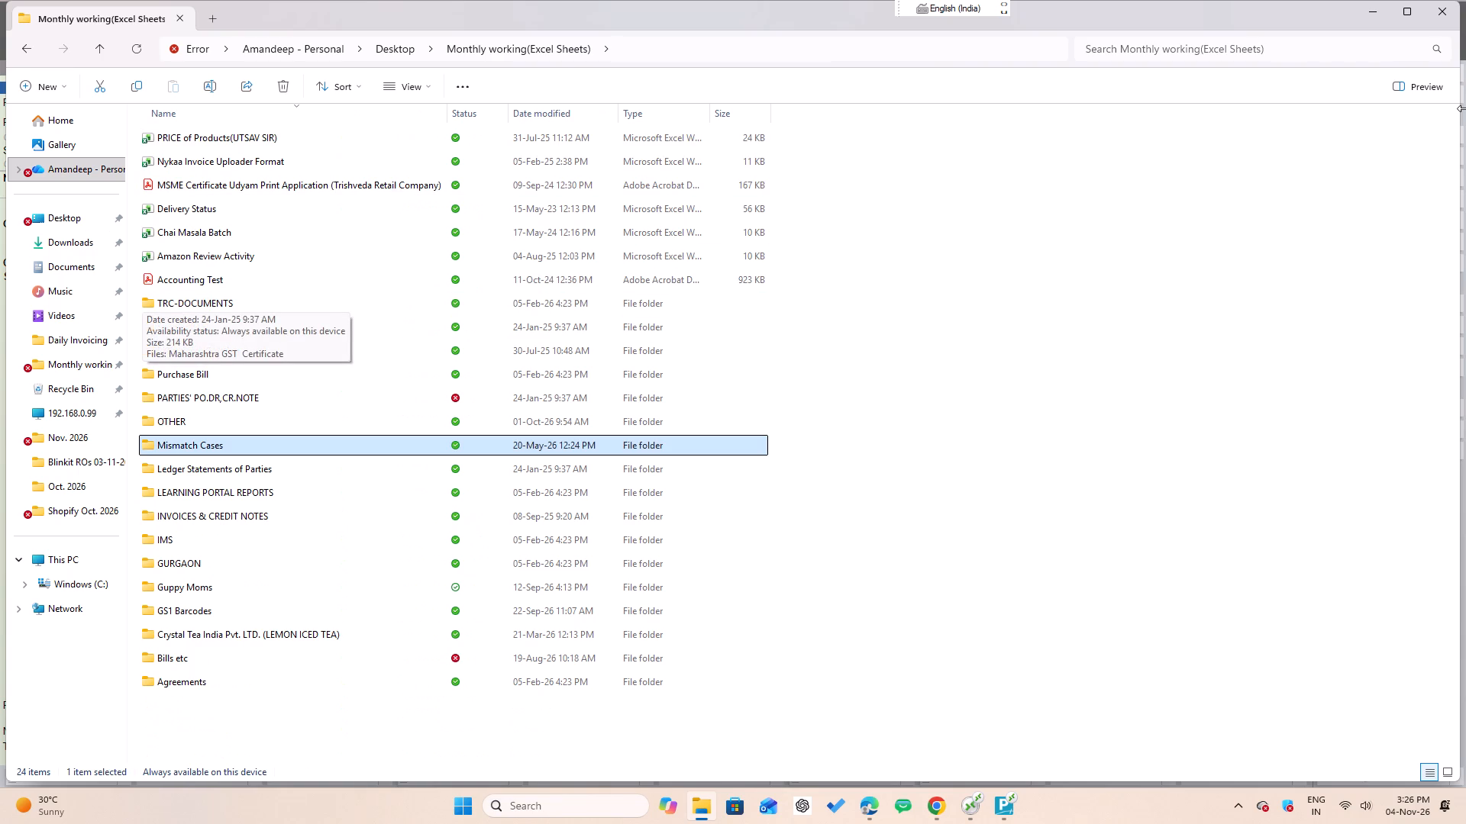
pyautogui.press('b')
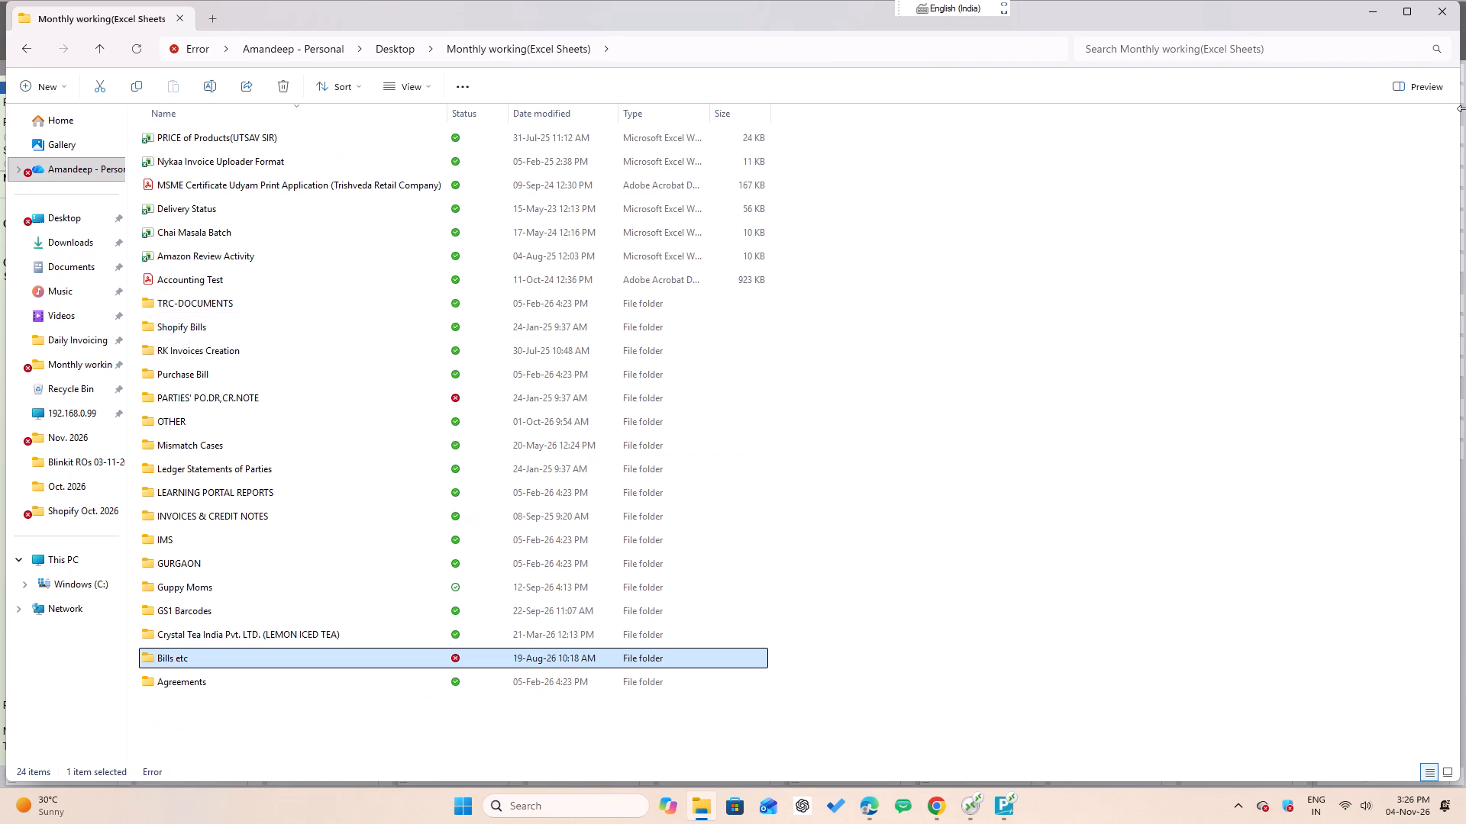
pyautogui.press('Return')
pyautogui.press('Down')
pyautogui.press('Down')
pyautogui.press('Down')
pyautogui.press('Down')
pyautogui.press('Return')
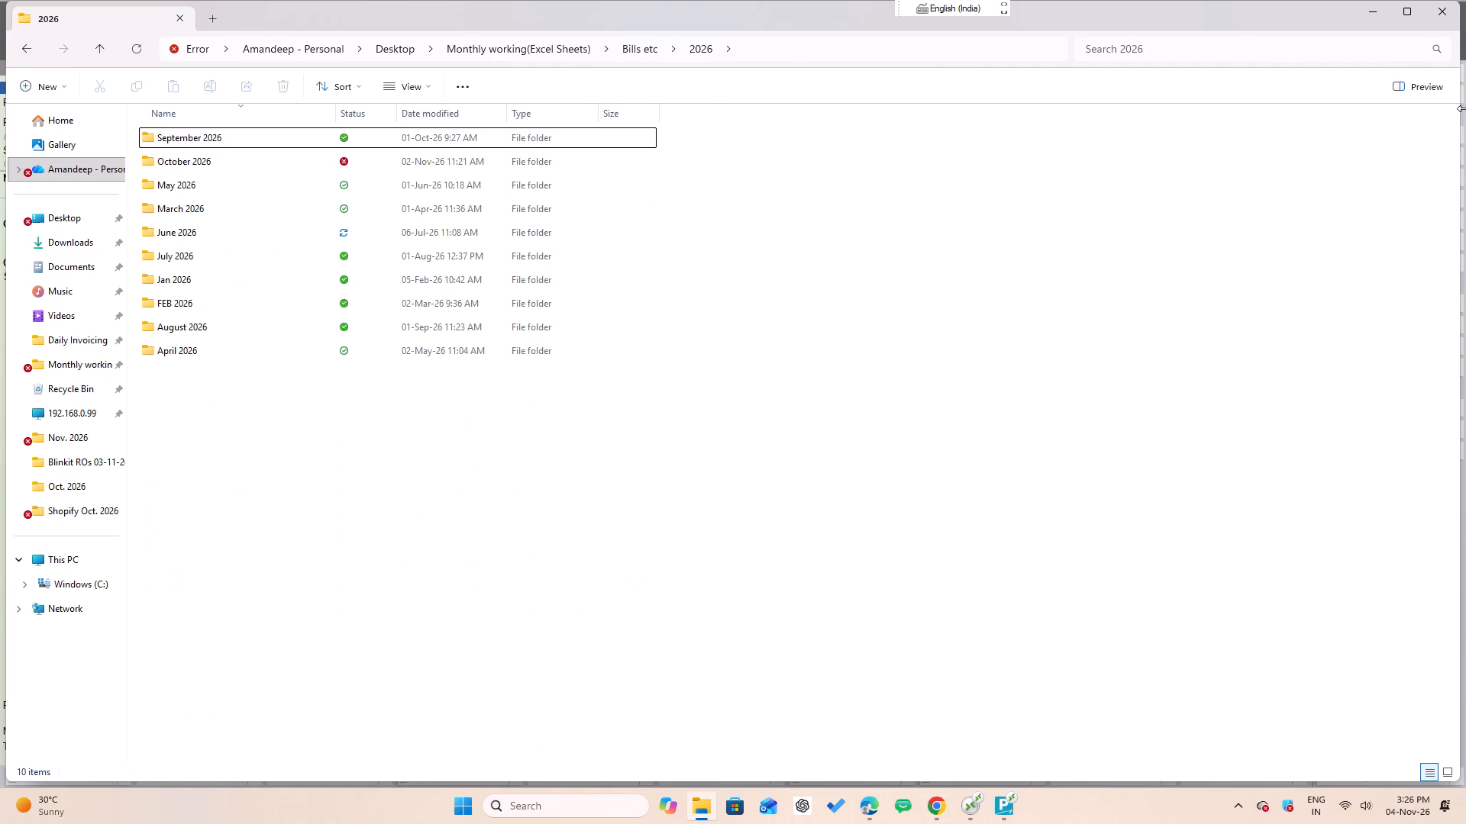
# Open the Working Shopify Oct. 2026 workbook from the Shopify Oct. 2026 folder within October 2026, Billing Oct. 2026.
pyautogui.press('Down')
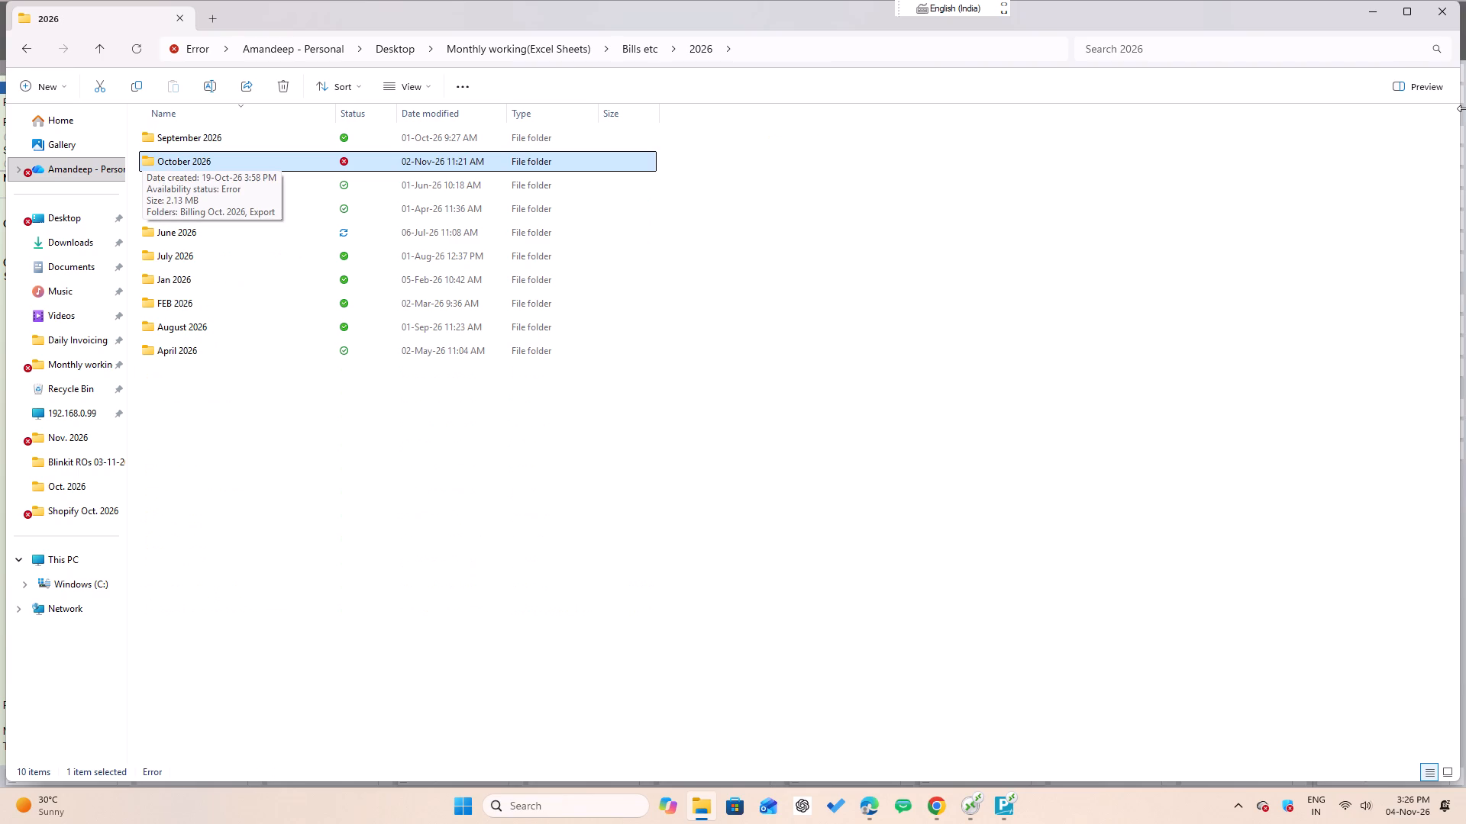
pyautogui.press('Down')
pyautogui.press('Up')
pyautogui.press('Return')
pyautogui.press('Down')
pyautogui.press('Up')
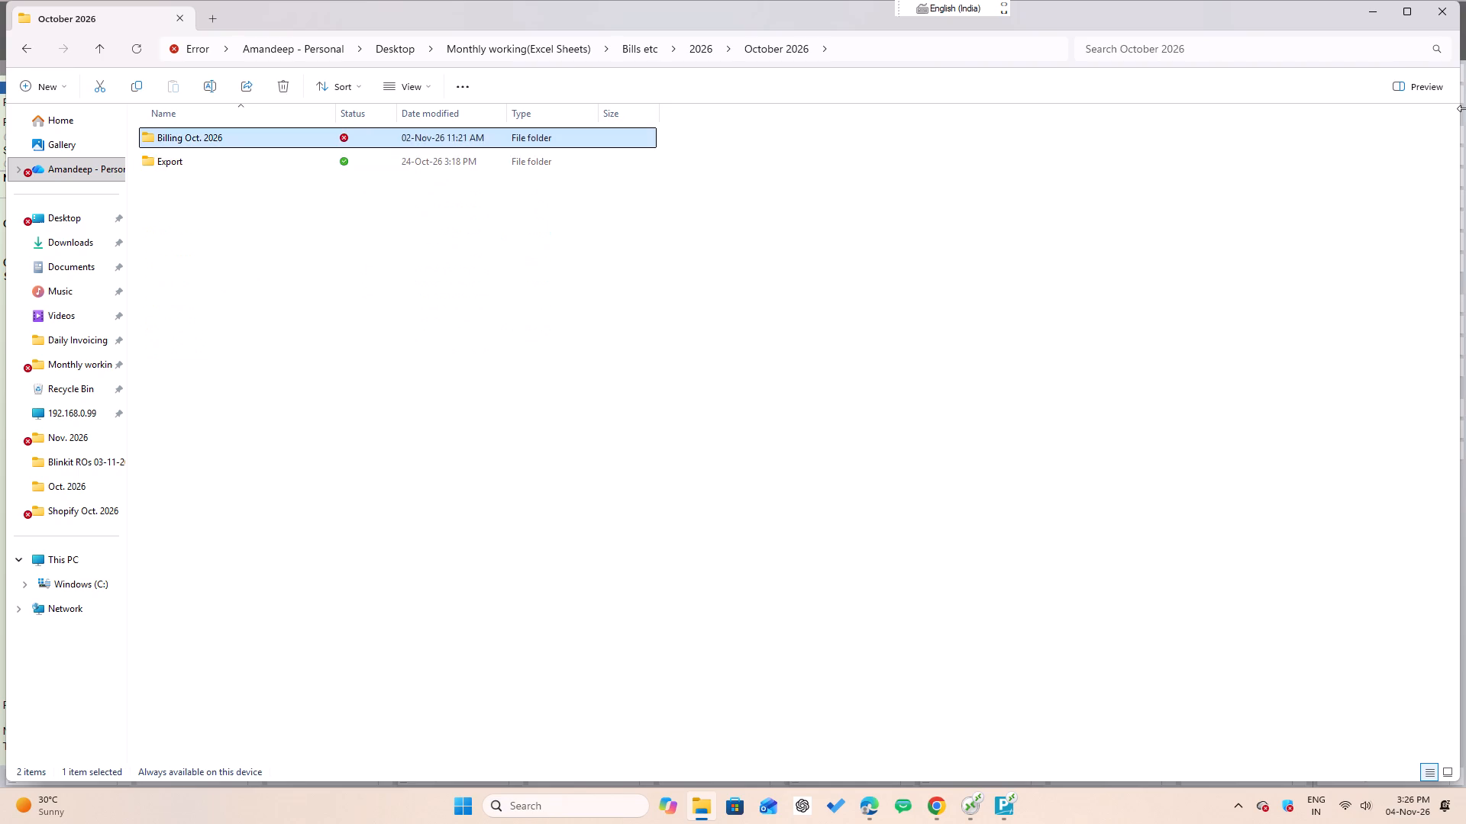
pyautogui.press('Return')
pyautogui.press('Down')
pyautogui.press('Return')
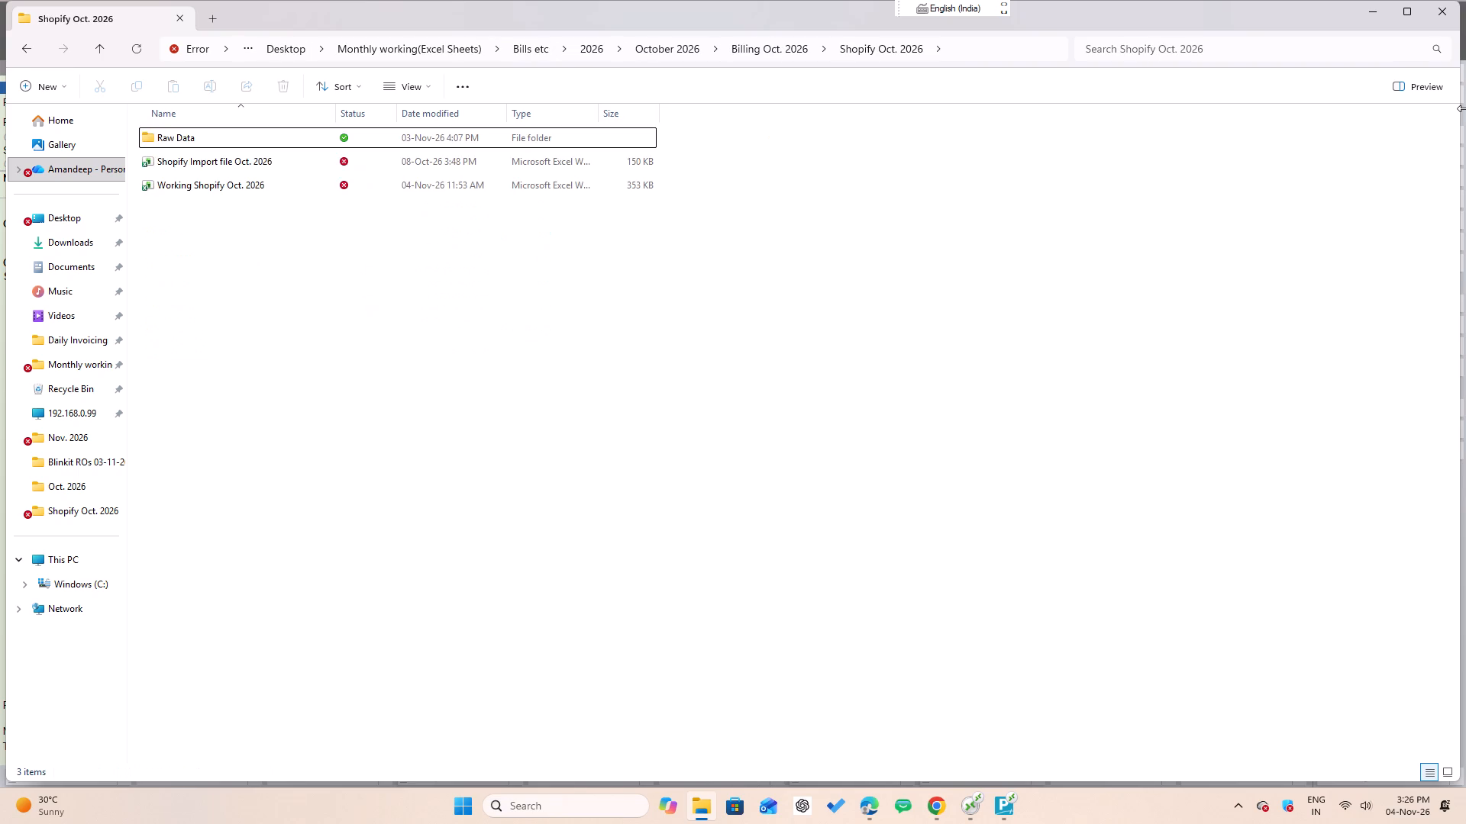
pyautogui.press('Down')
pyautogui.press('Down')
pyautogui.press('Return')
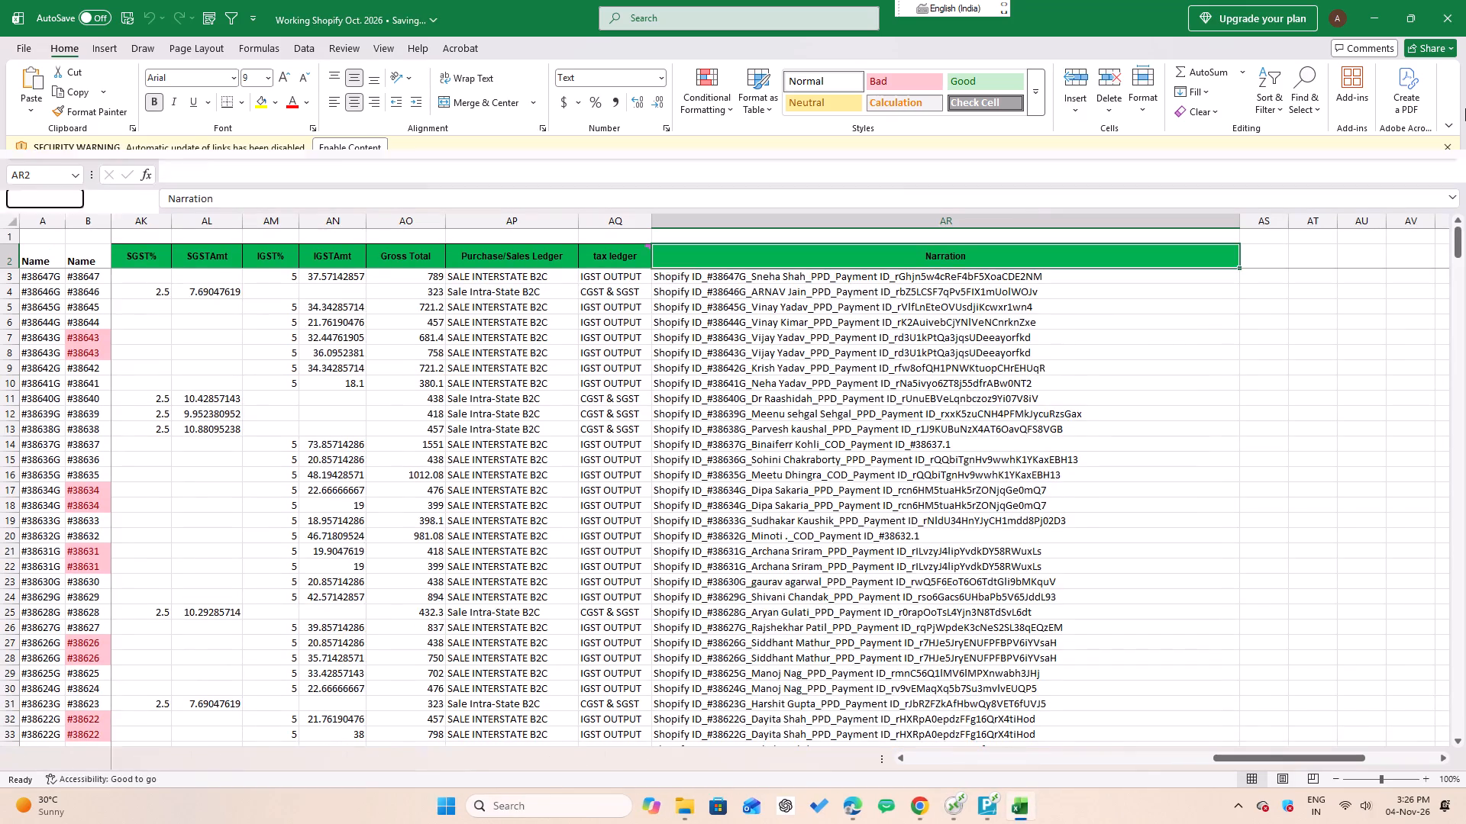
# Examine the order, billing and particulars columns at the start of the Working sheet.
pyautogui.click(983, 761)
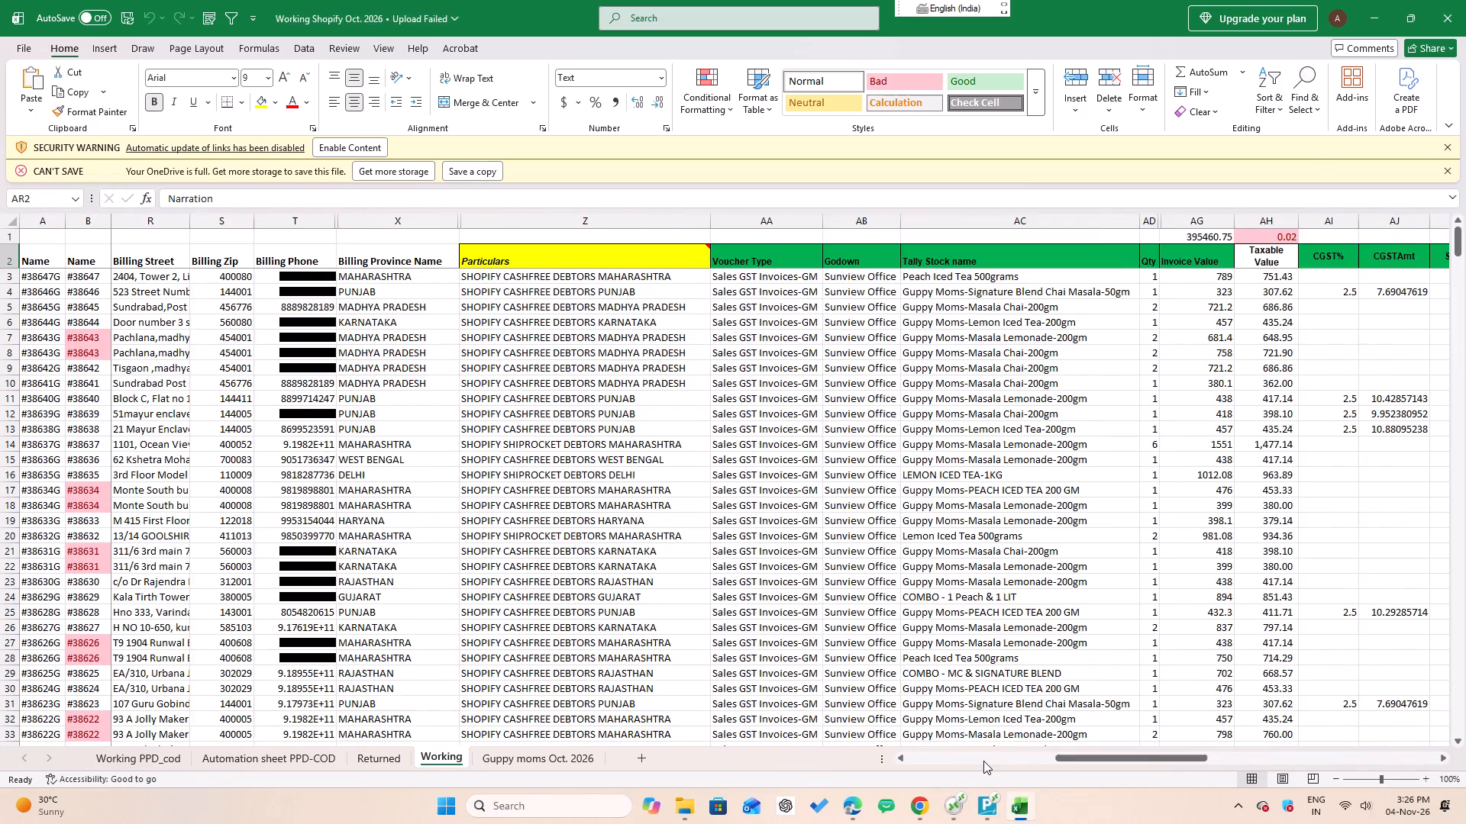
pyautogui.click(983, 761)
pyautogui.moveTo(983, 761); pyautogui.dragTo(947, 756)
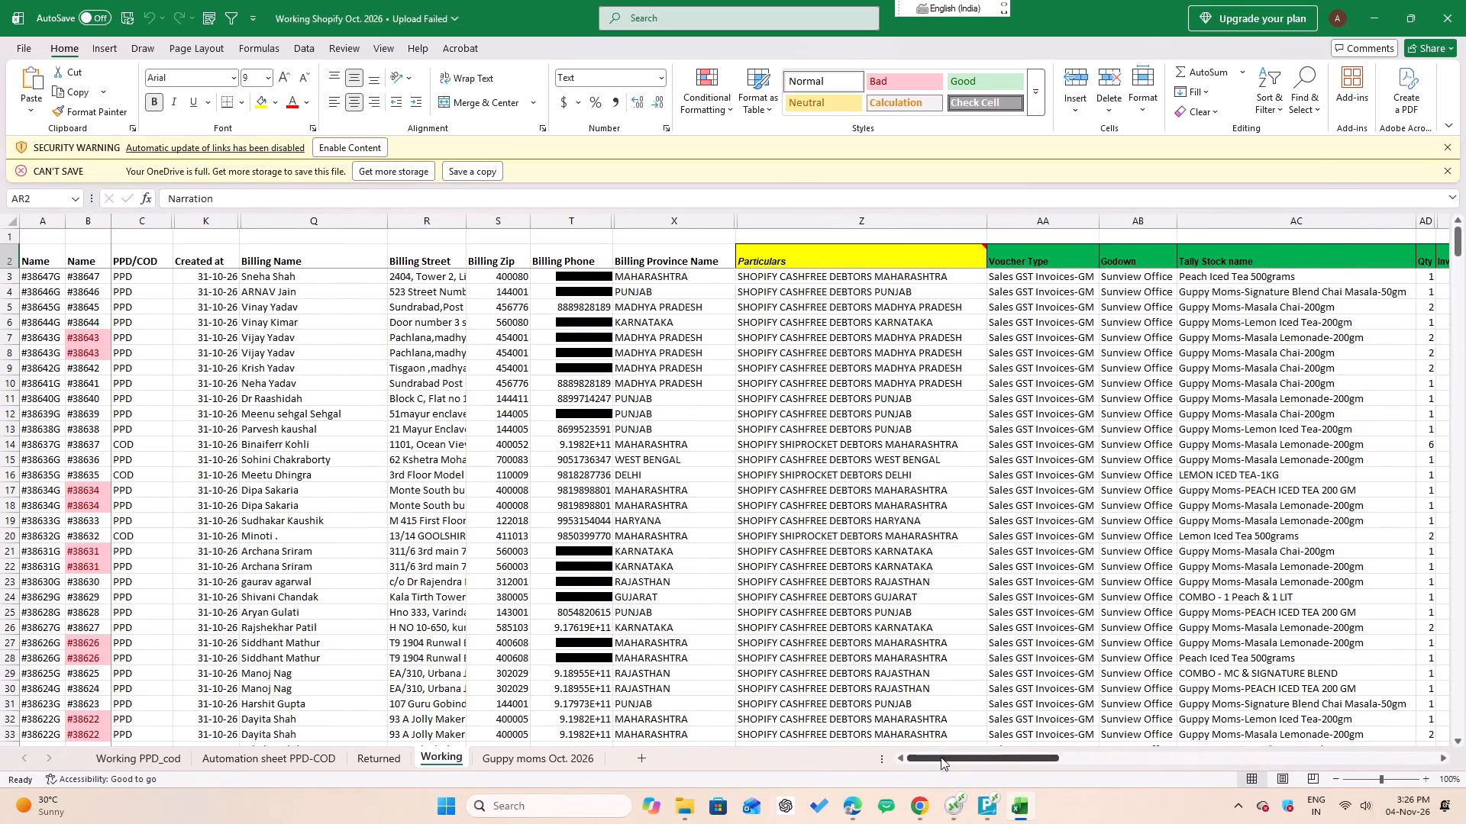
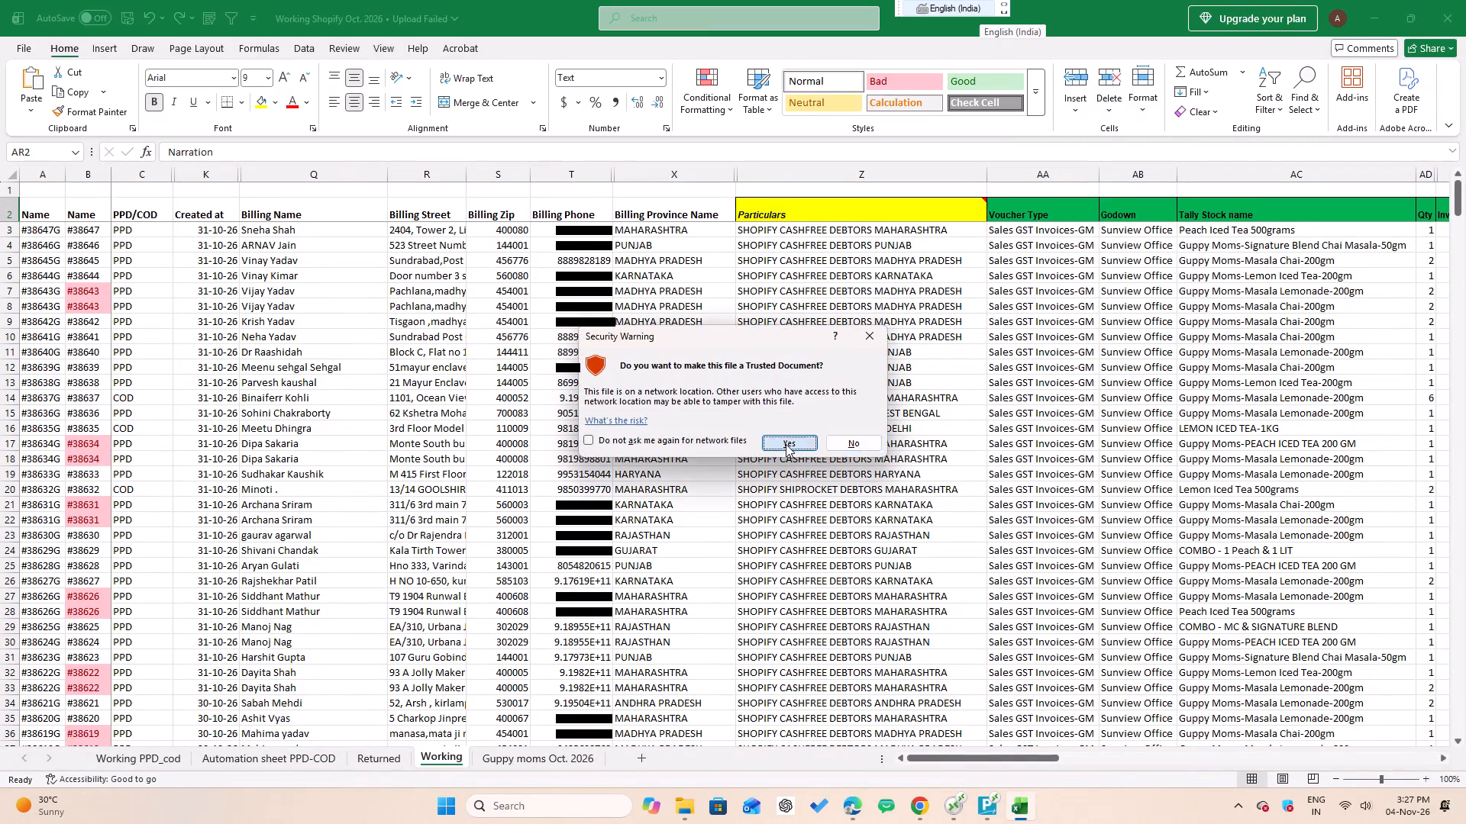
# Save the Working Shopify Oct. 2026 workbook.
pyautogui.click(766, 287)
pyautogui.hotkey('ctrl', 's')
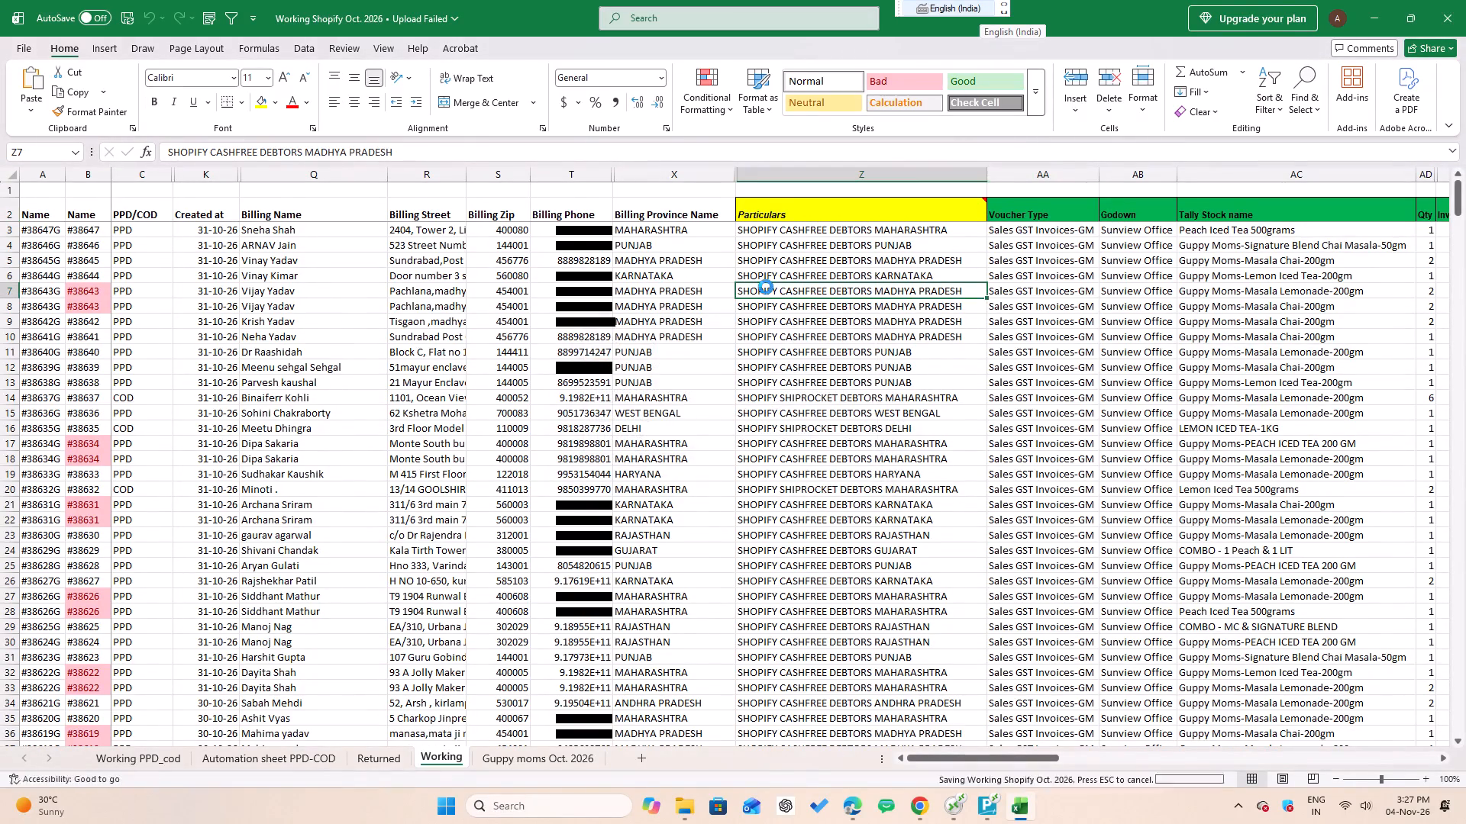
# Examine the Working sheet's header row from the order name columns across to the tax, ledger and narration columns.
pyautogui.hotkey('ctrl', 'Left')
pyautogui.hotkey('ctrl', 'Up')
pyautogui.press('Right')
pyautogui.press('Right')
pyautogui.press('Right')
pyautogui.press('Right')
pyautogui.press('Right')
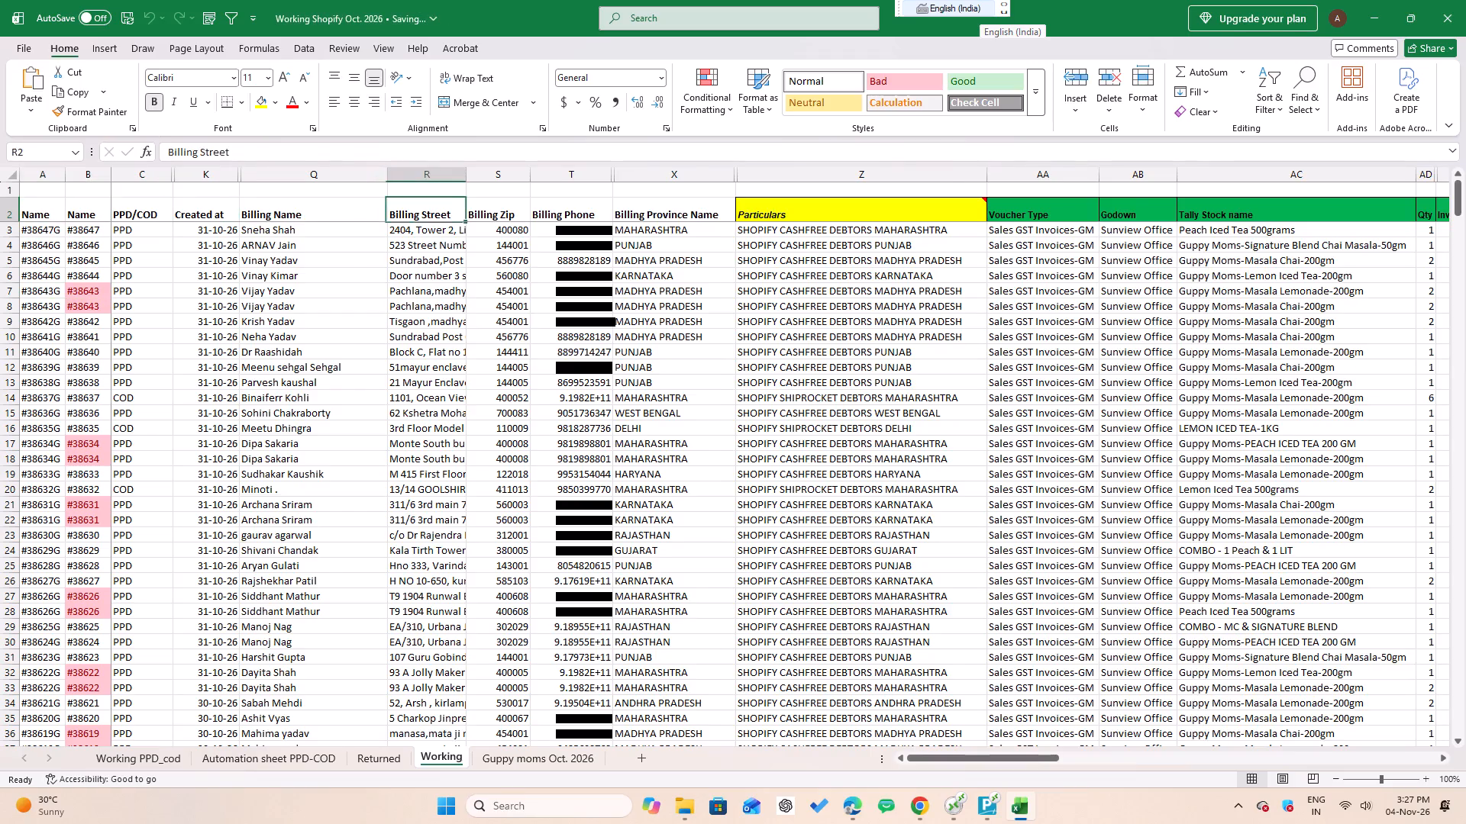
pyautogui.hotkey('ctrl', 'Right')
pyautogui.hotkey('ctrl', 'Left')
pyautogui.hotkey('ctrl', 'Left')
pyautogui.hotkey('ctrl', 'Left')
pyautogui.press('Right')
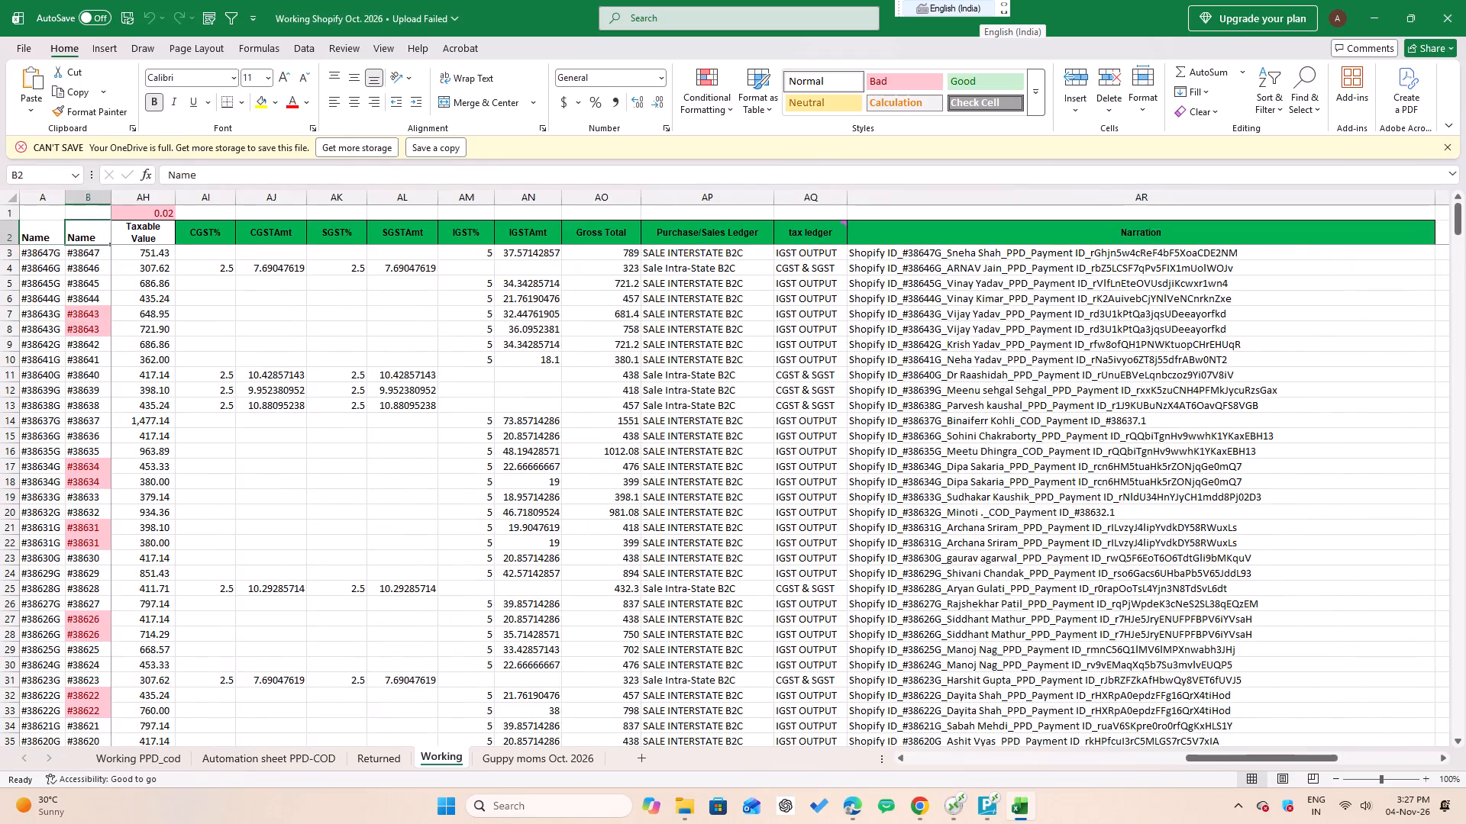
pyautogui.press('Down')
pyautogui.press('Right')
pyautogui.press('Up')
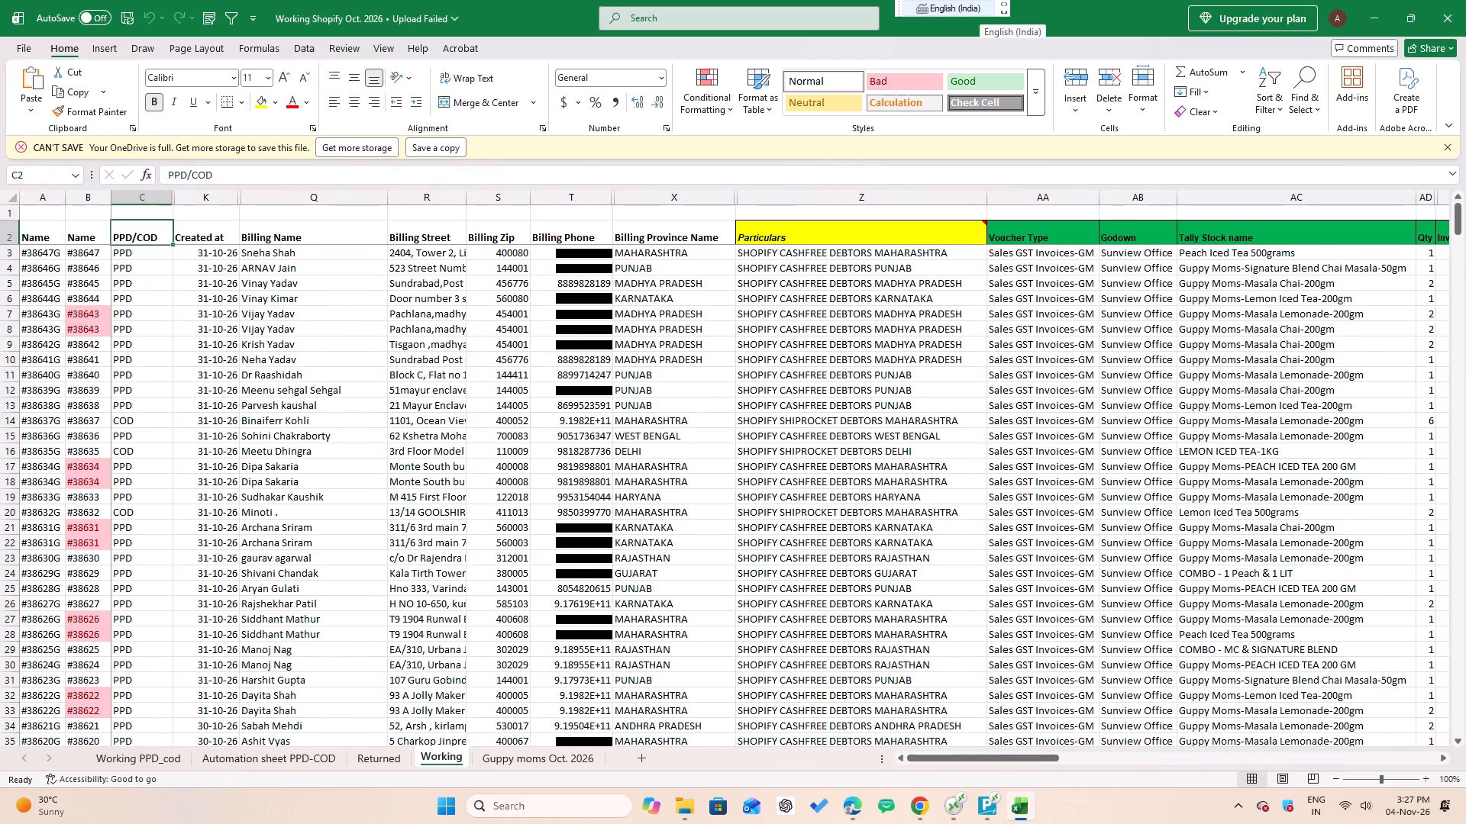
# Switch to File Explorer and open the Shopify Import file Oct. 2026 workbook from the Shopify Oct. 2026 folder.
pyautogui.click(694, 814)
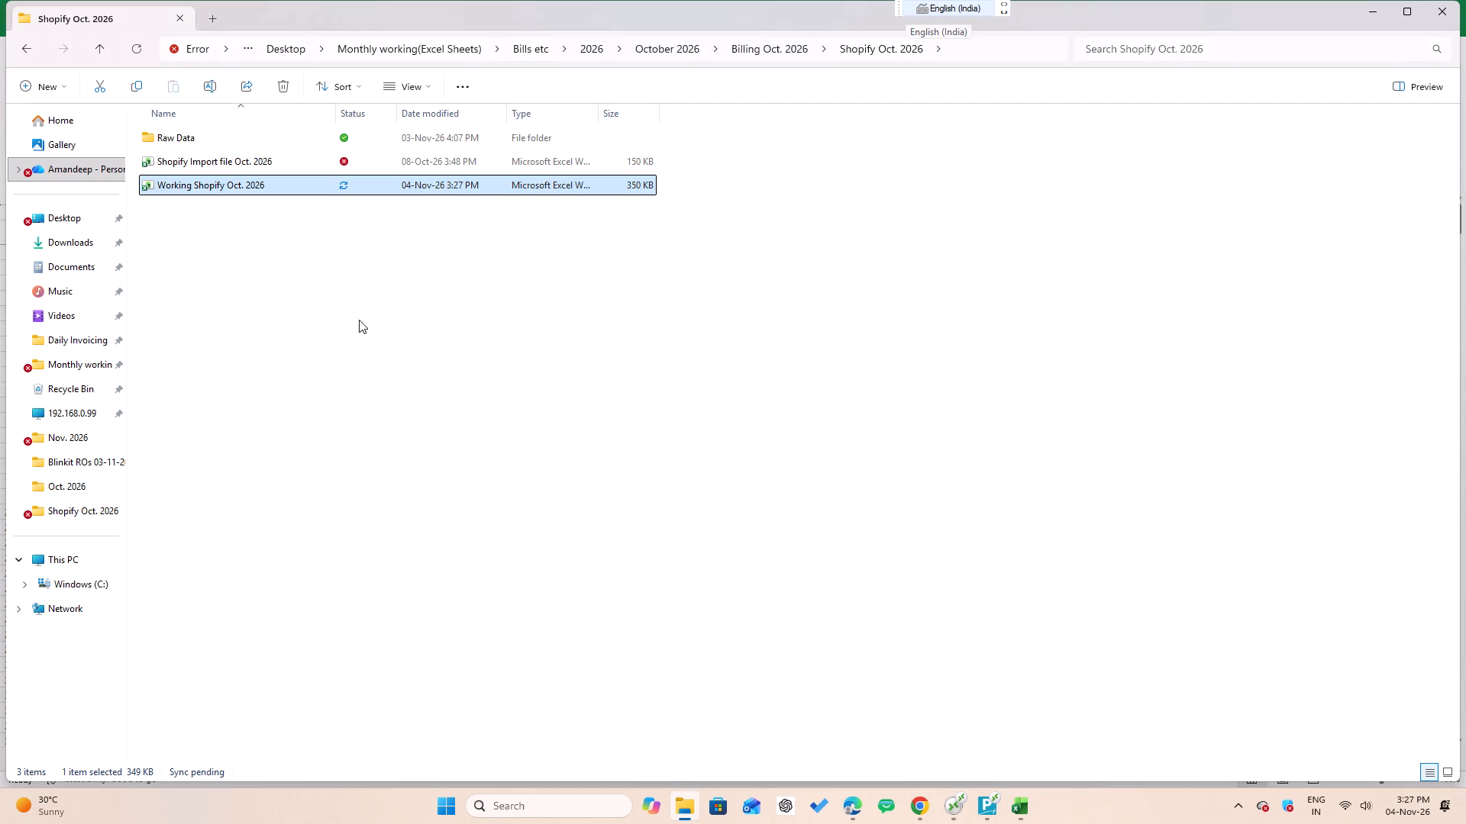
pyautogui.doubleClick(158, 159)
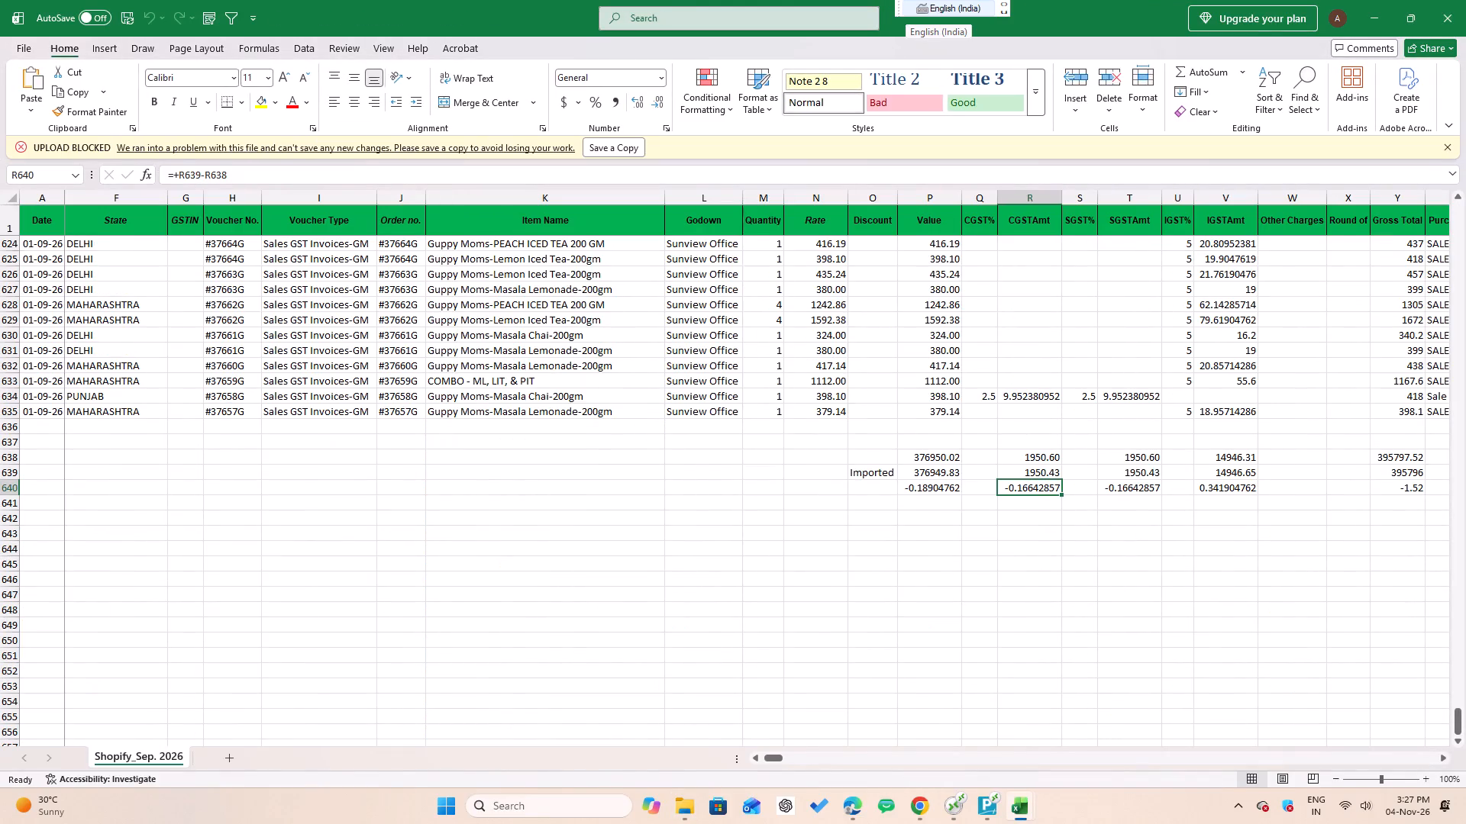
# Clear and delete rows 6 to 635 of the Shopify_Sep. 2026 sheet, keeping the first four invoice rows under the header.
pyautogui.click(908, 251)
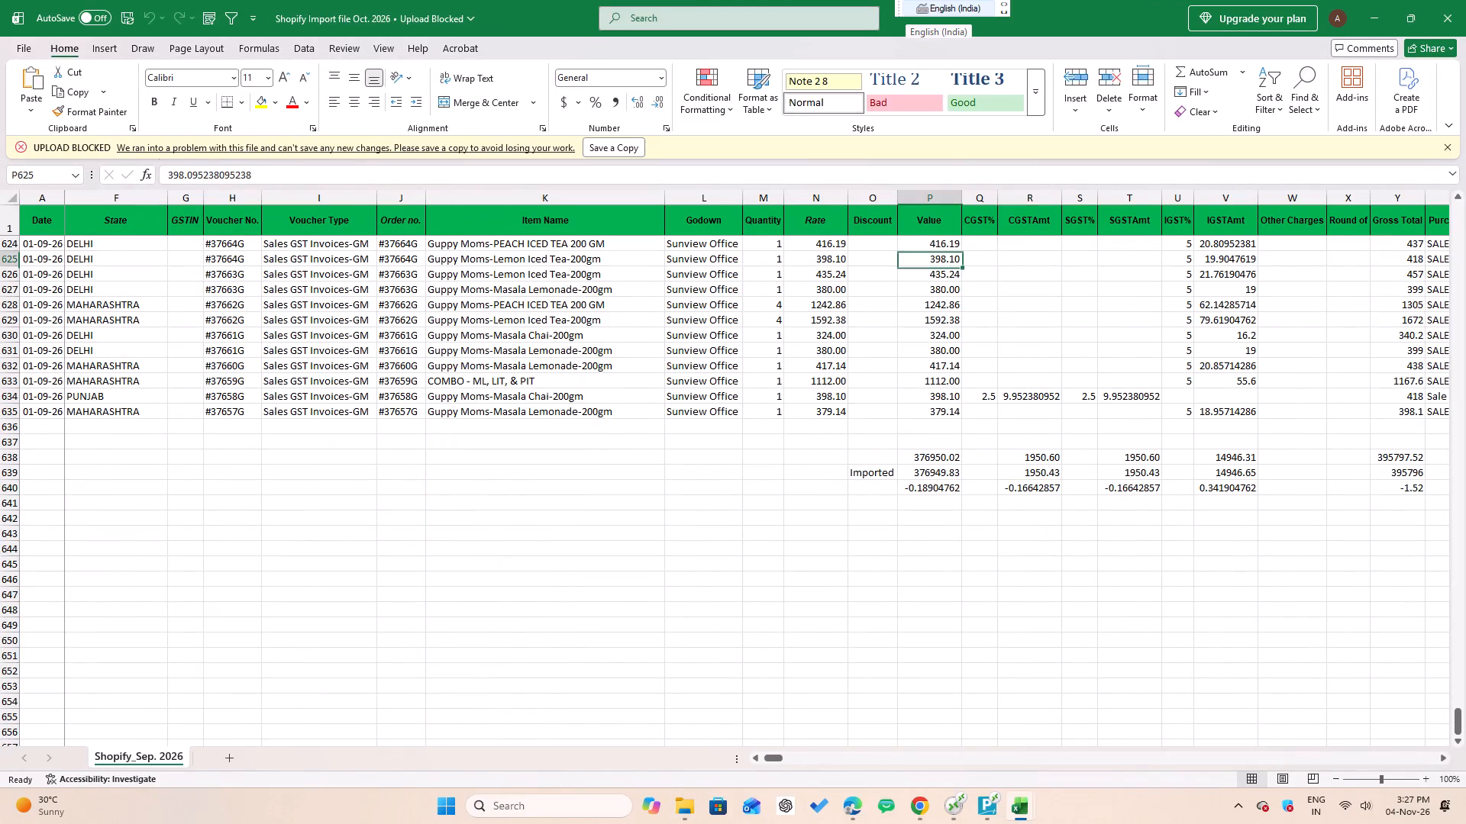
pyautogui.click(916, 410)
pyautogui.press('space')
pyautogui.press('space')
pyautogui.press('space')
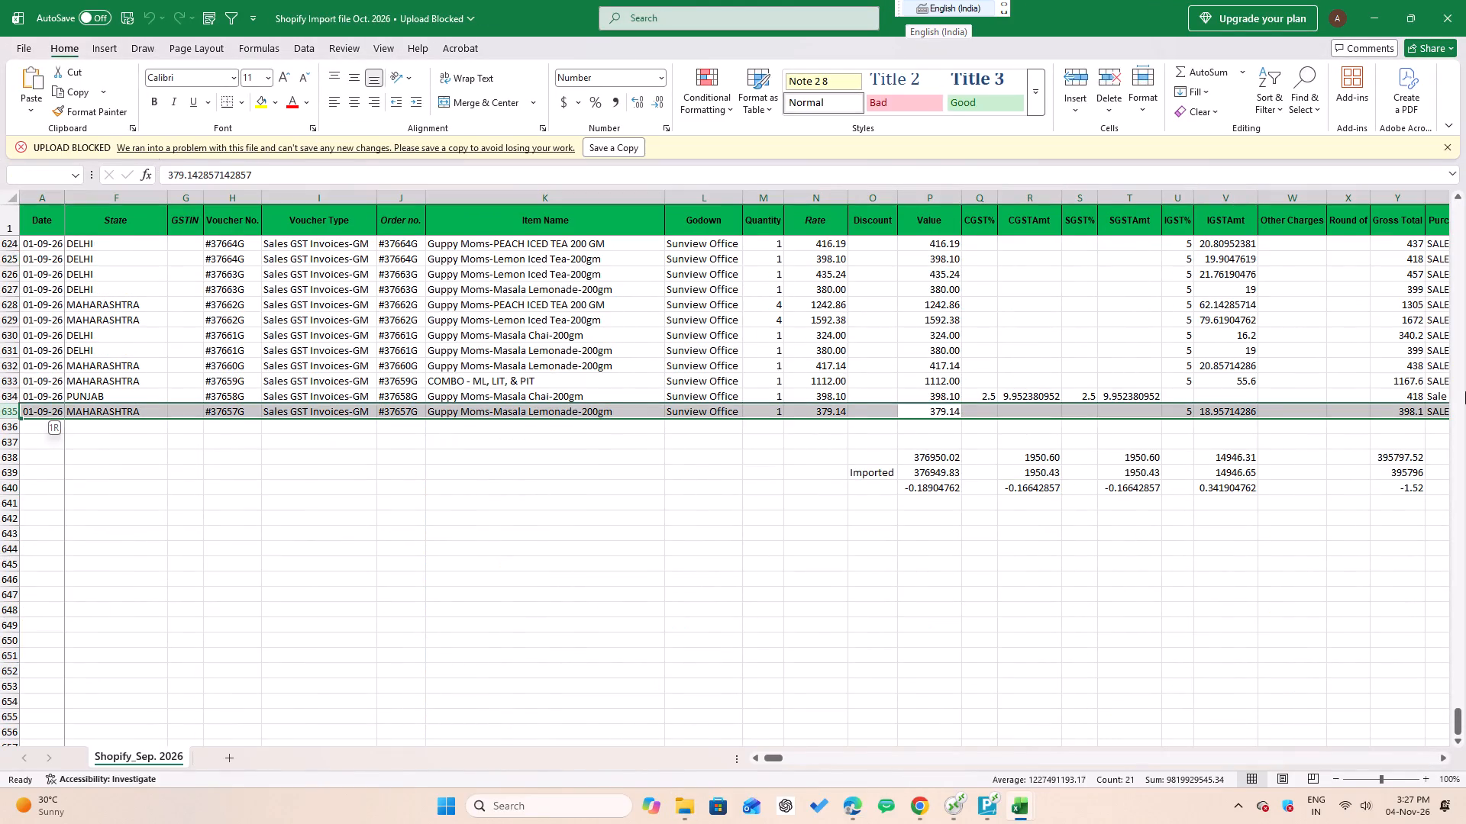
pyautogui.hotkey('ctrl', 'shift', 'Up')
pyautogui.hotkey('shift', 'Down')
pyautogui.hotkey('shift', 'Down')
pyautogui.hotkey('shift', 'Down')
pyautogui.hotkey('shift', 'Down')
pyautogui.hotkey('shift', 'Down')
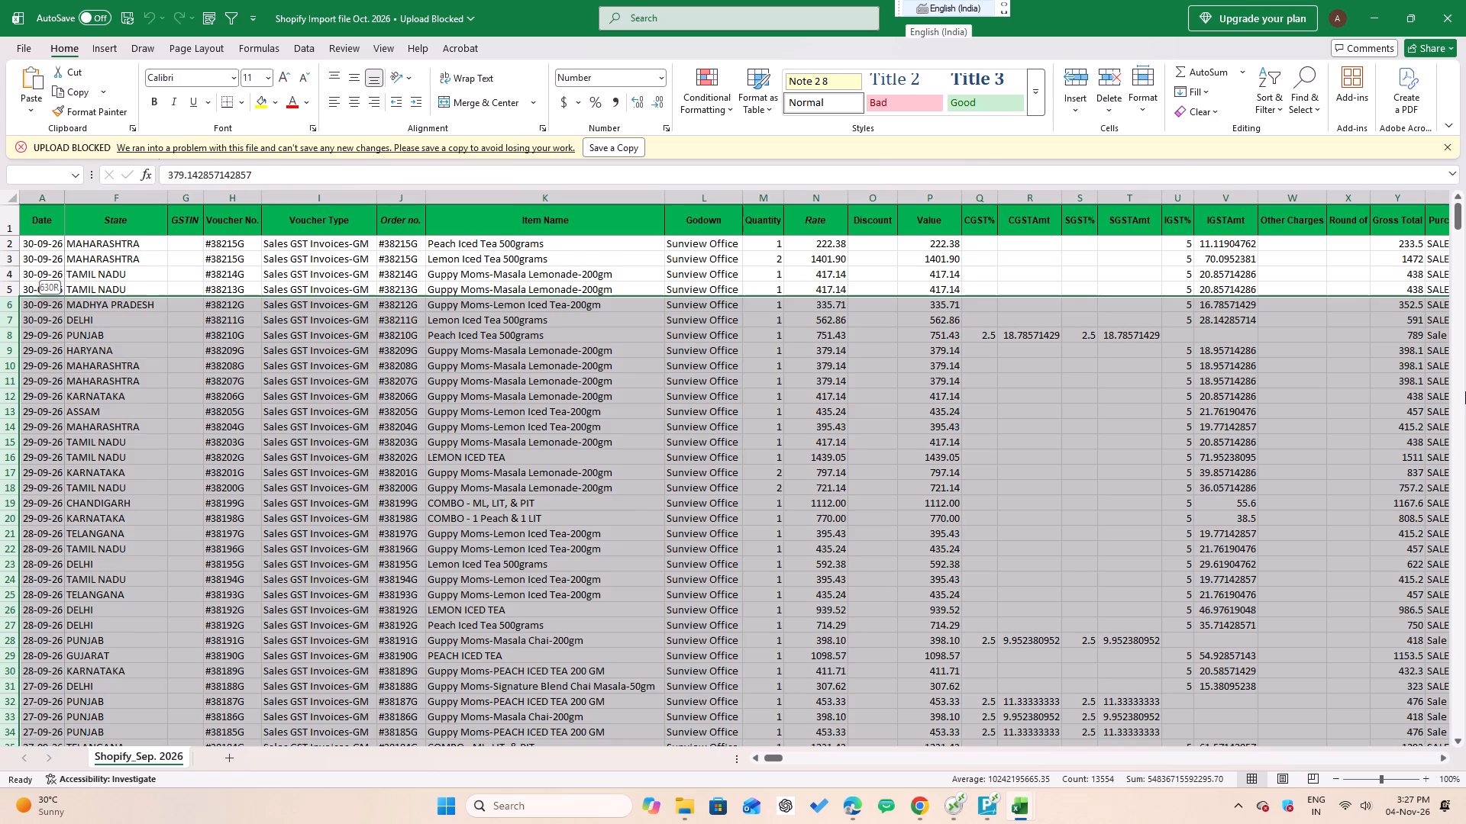
pyautogui.press('Delete')
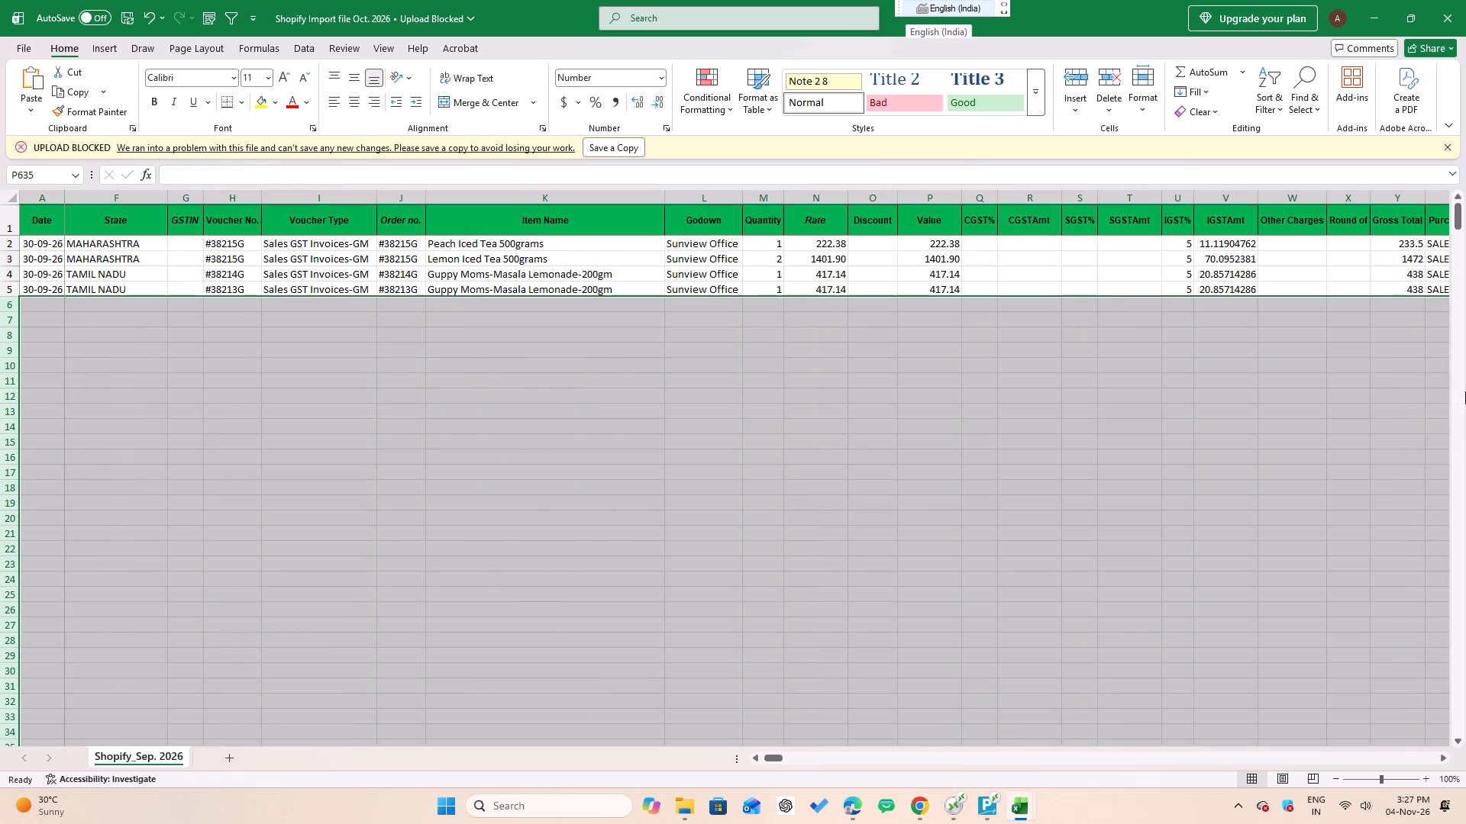
pyautogui.hotkey('ctrl', '-')
# Return to the top of the sheet and check the remaining invoice rows below the Value header.
pyautogui.press('Up')
pyautogui.press('Up')
pyautogui.press('Up')
pyautogui.press('Up')
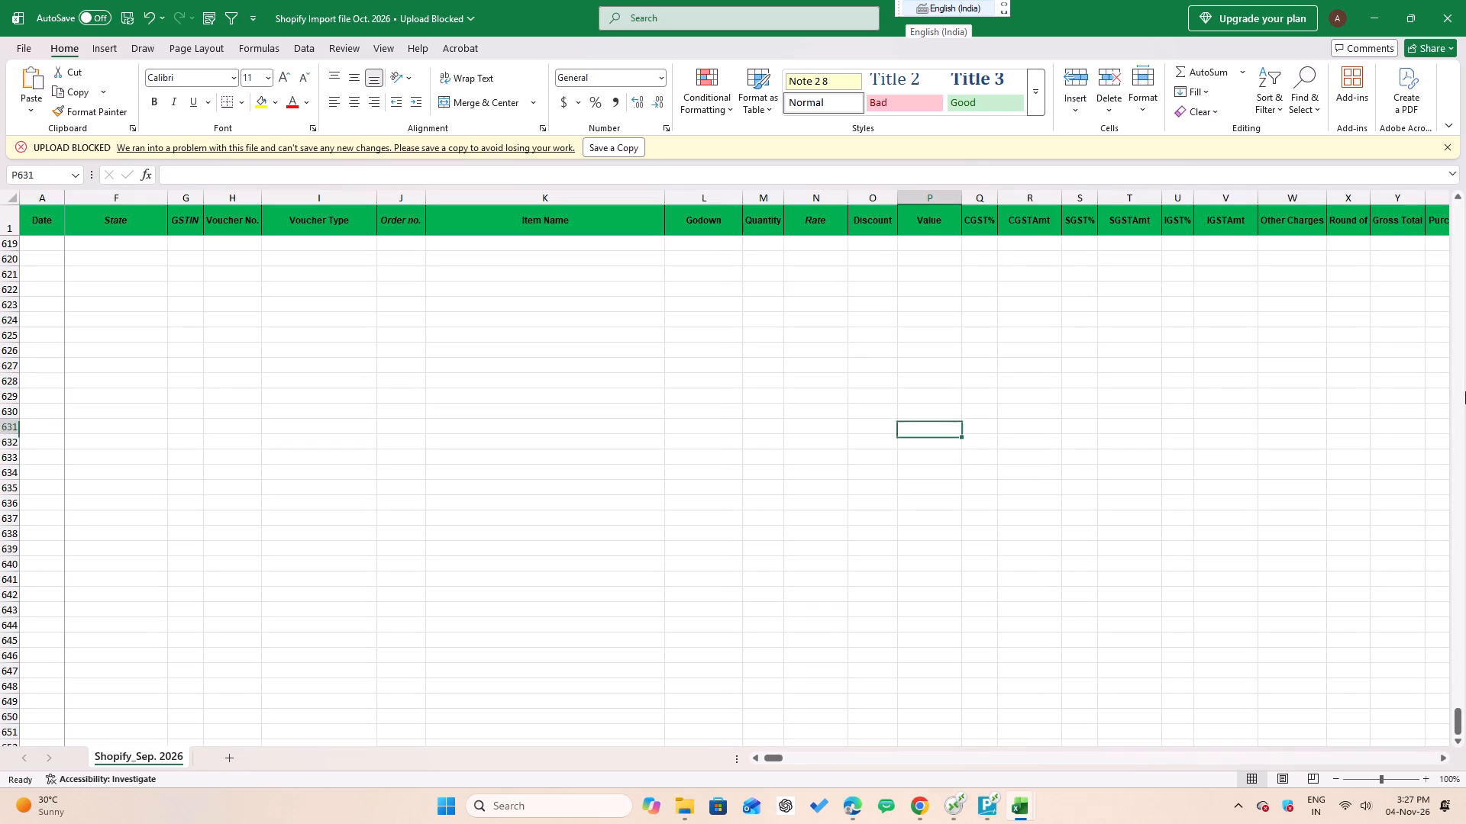
pyautogui.hotkey('ctrl', 'Up')
pyautogui.hotkey('ctrl', 'Up')
pyautogui.hotkey('ctrl', 'Up')
pyautogui.hotkey('ctrl', 'Up')
pyautogui.press('Down')
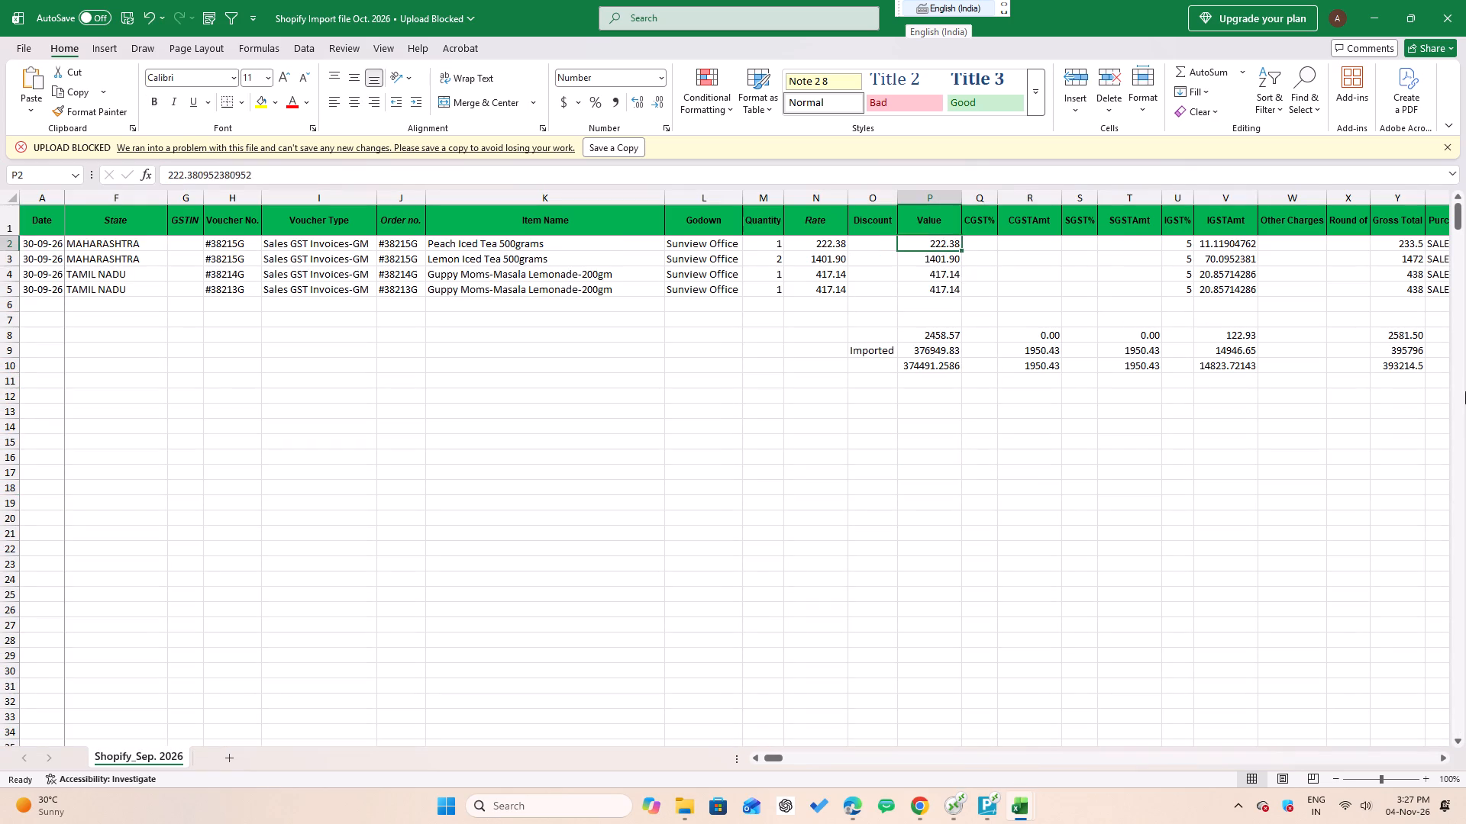
pyautogui.press('Up')
pyautogui.press('Down')
pyautogui.press('Down')
pyautogui.press('Up')
pyautogui.press('Up')
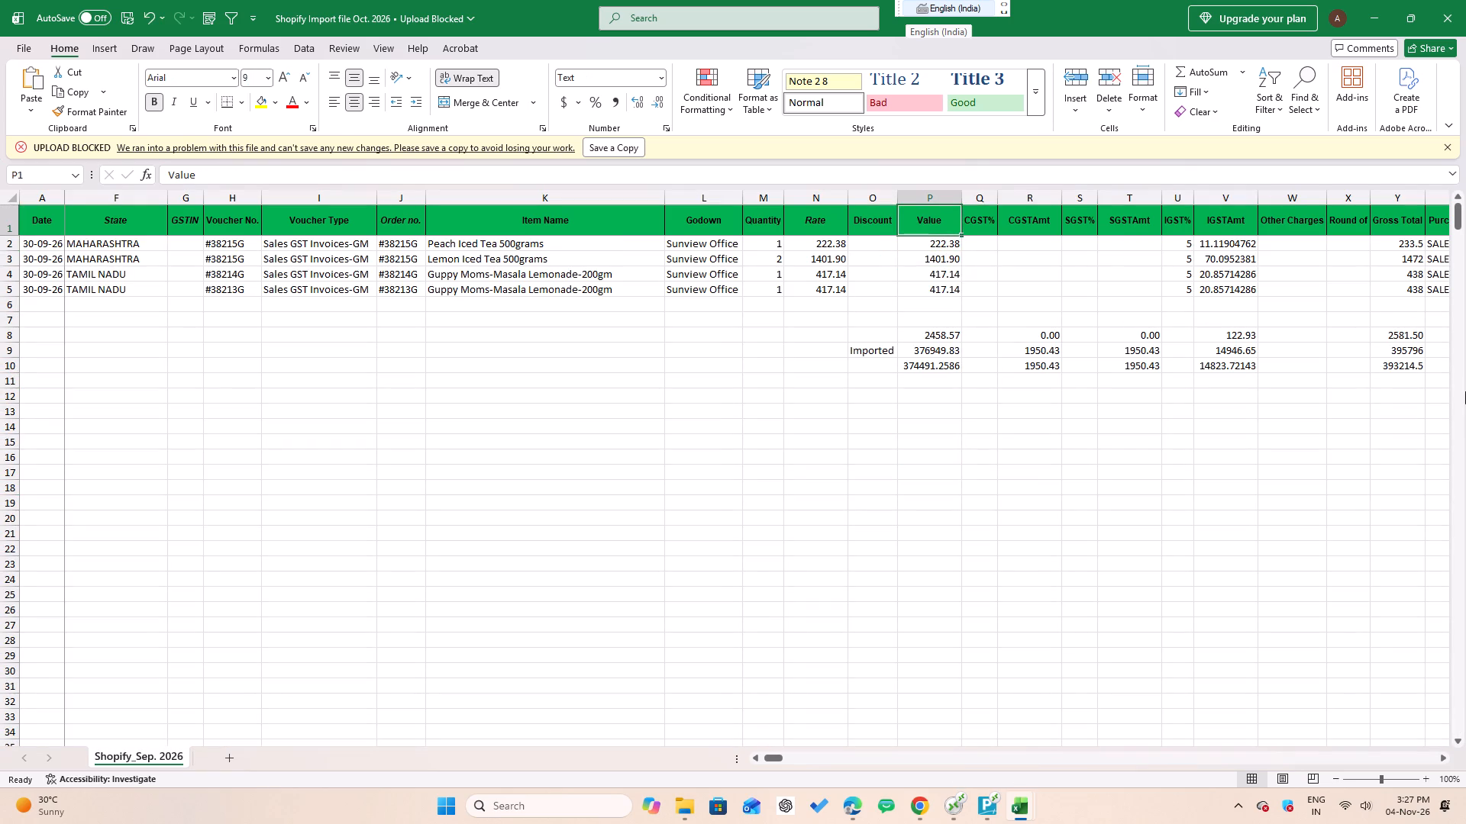
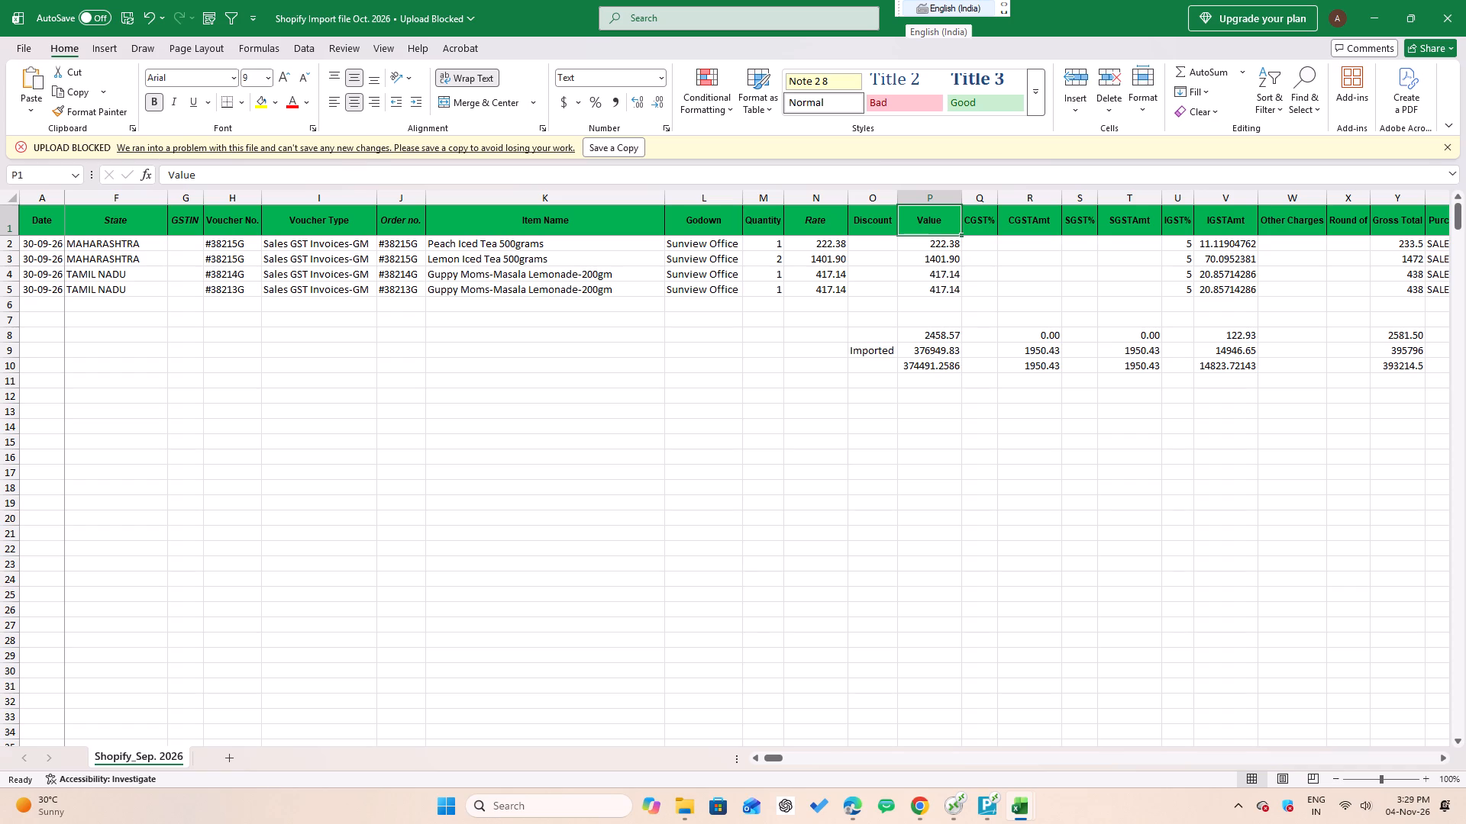
# Examine the Date and Particulars columns at the start of the Shopify_Sep. 2026 sheet, ending at the first Date cell, A2.
pyautogui.hotkey('ctrl', 'Left')
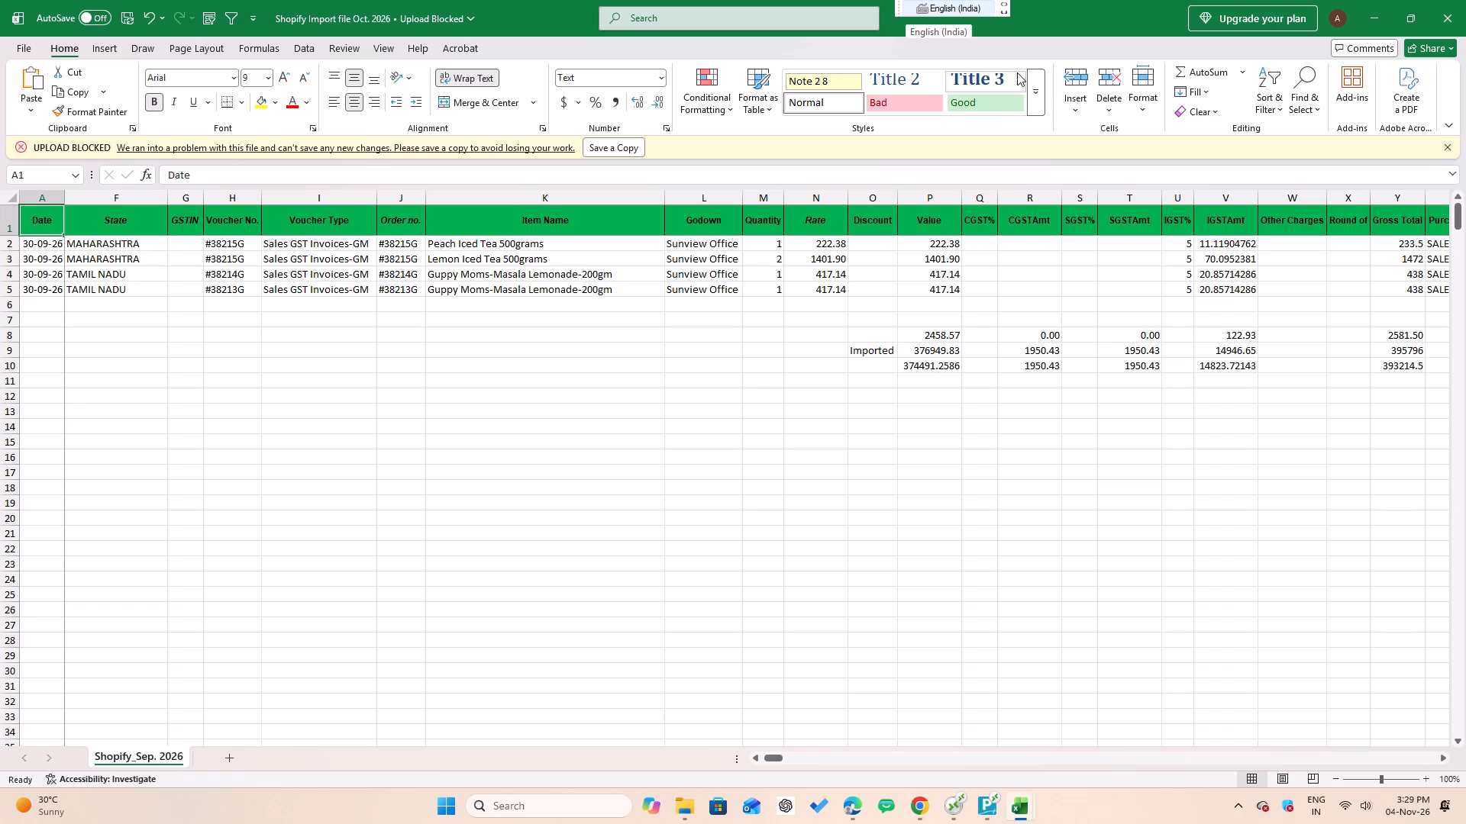
pyautogui.press('Down')
pyautogui.press('Down')
pyautogui.press('Down')
pyautogui.press('Down')
pyautogui.press('Down')
pyautogui.press('Down')
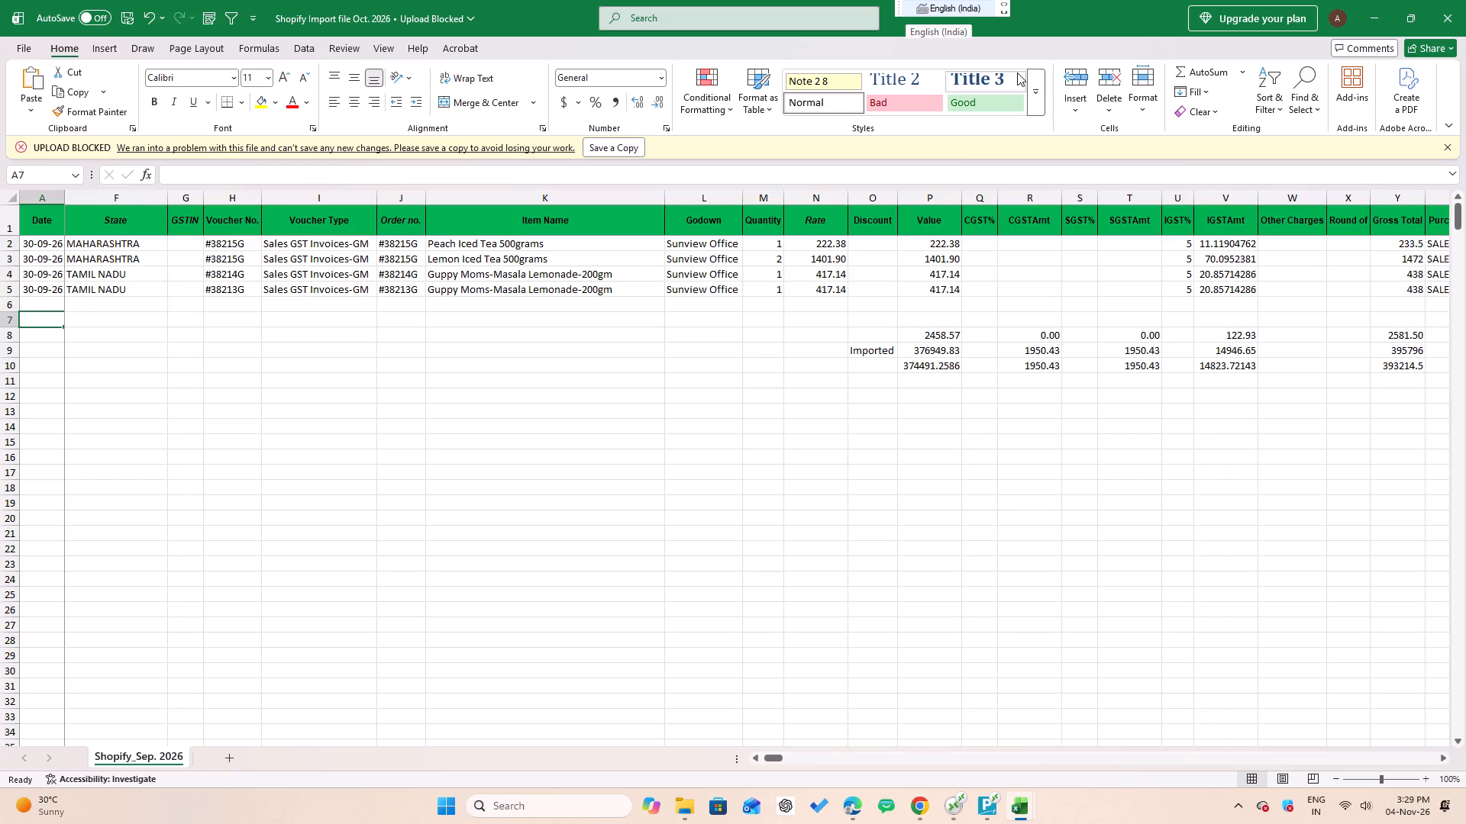
pyautogui.press('Up')
pyautogui.press('Up')
pyautogui.press('Up')
pyautogui.hotkey('ctrl', 'Up')
pyautogui.press('Down')
pyautogui.press('Right')
pyautogui.press('Up')
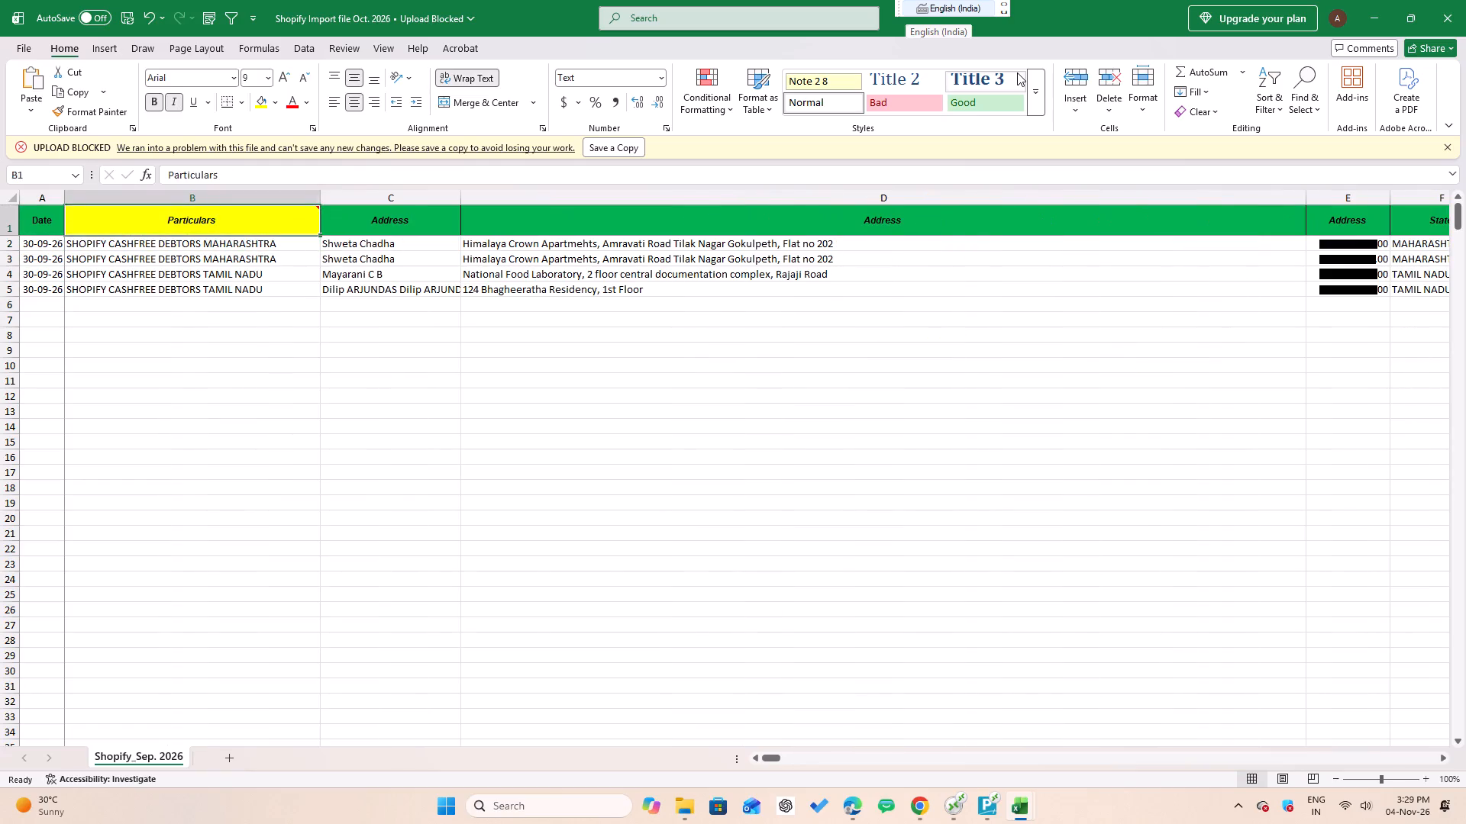
pyautogui.press('Left')
pyautogui.press('Down')
# Copy the Created at dates in K3:K521 of the Working sheet into the Shopify import file's Date column, starting at A2.
pyautogui.hotkey('alt', 'Tab')
pyautogui.press('Left')
pyautogui.press('Left')
pyautogui.hotkey('ctrl', 'Left')
pyautogui.hotkey('ctrl', 'Left')
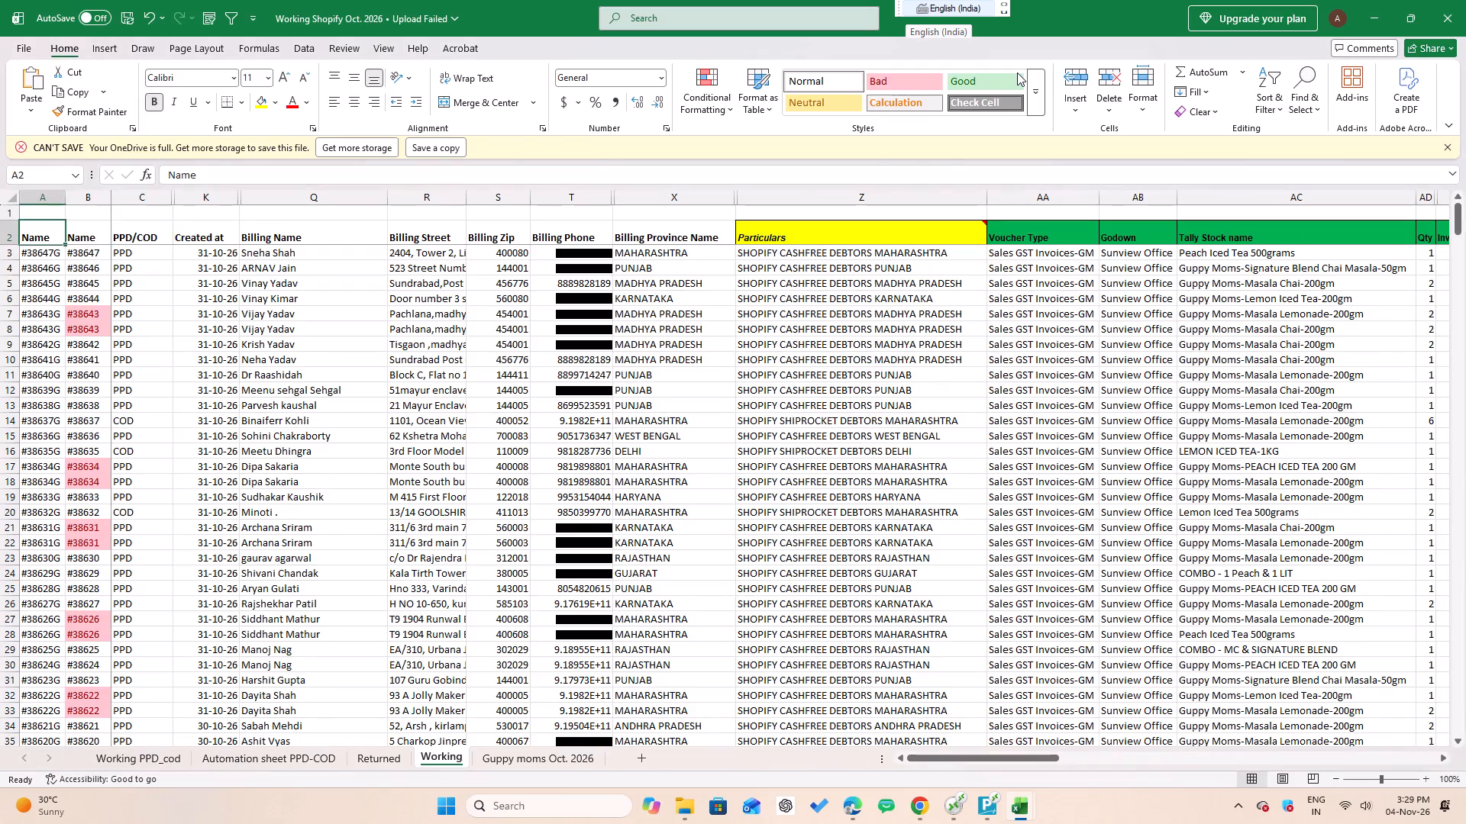
pyautogui.press('Right')
pyautogui.press('Right')
pyautogui.press('Right')
pyautogui.hotkey('ctrl', 'shift', 'Down')
pyautogui.press('Up')
pyautogui.press('Down')
pyautogui.press('Down')
pyautogui.press('Down')
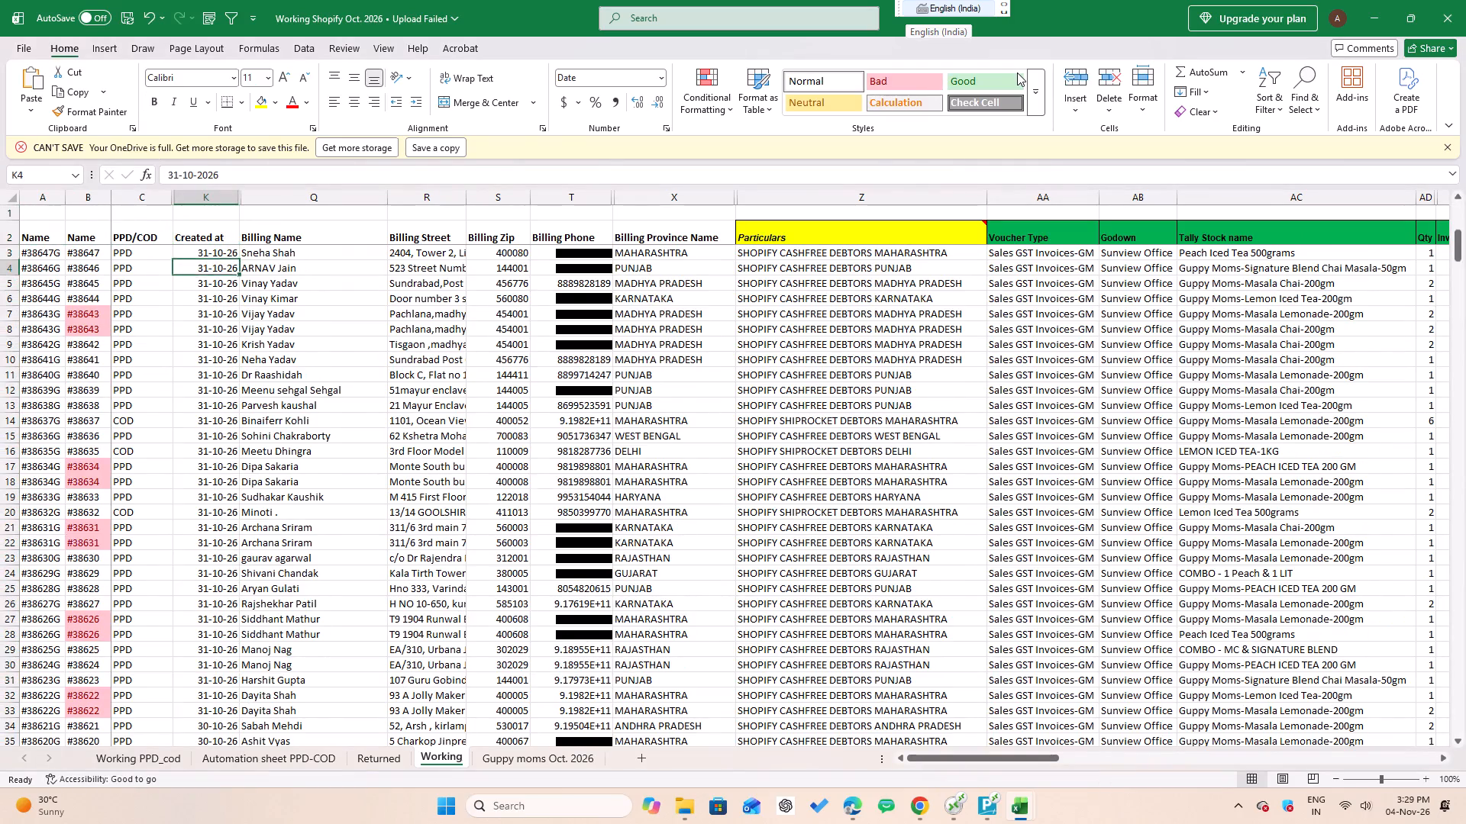
pyautogui.press('Up')
pyautogui.press('Up')
pyautogui.press('Down')
pyautogui.hotkey('ctrl', 'shift', 'Down')
pyautogui.hotkey('ctrl', 'c')
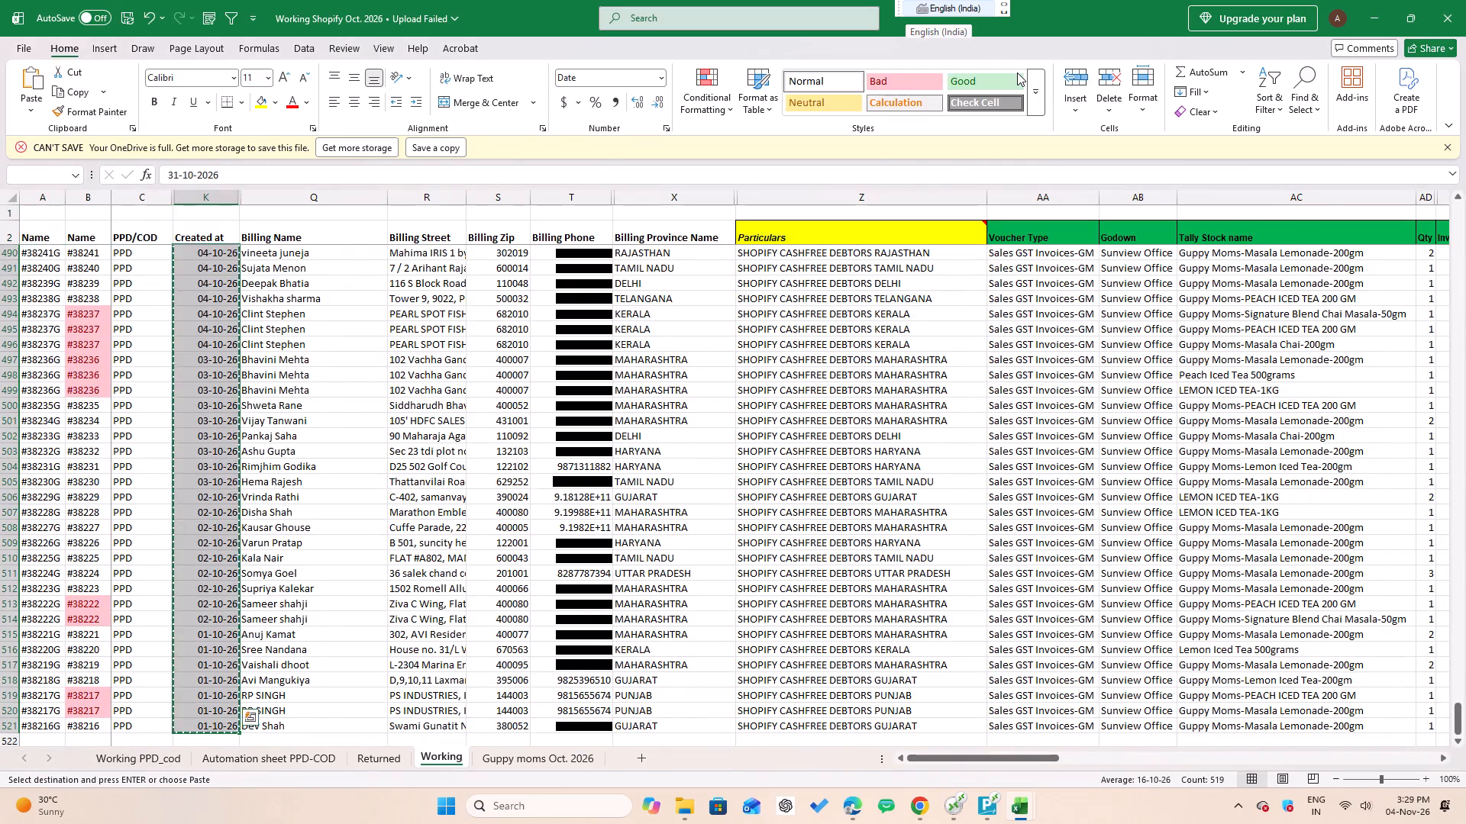
pyautogui.hotkey('alt', 'Tab')
pyautogui.press('Up')
pyautogui.press('Down')
pyautogui.hotkey('ctrl', 'v')
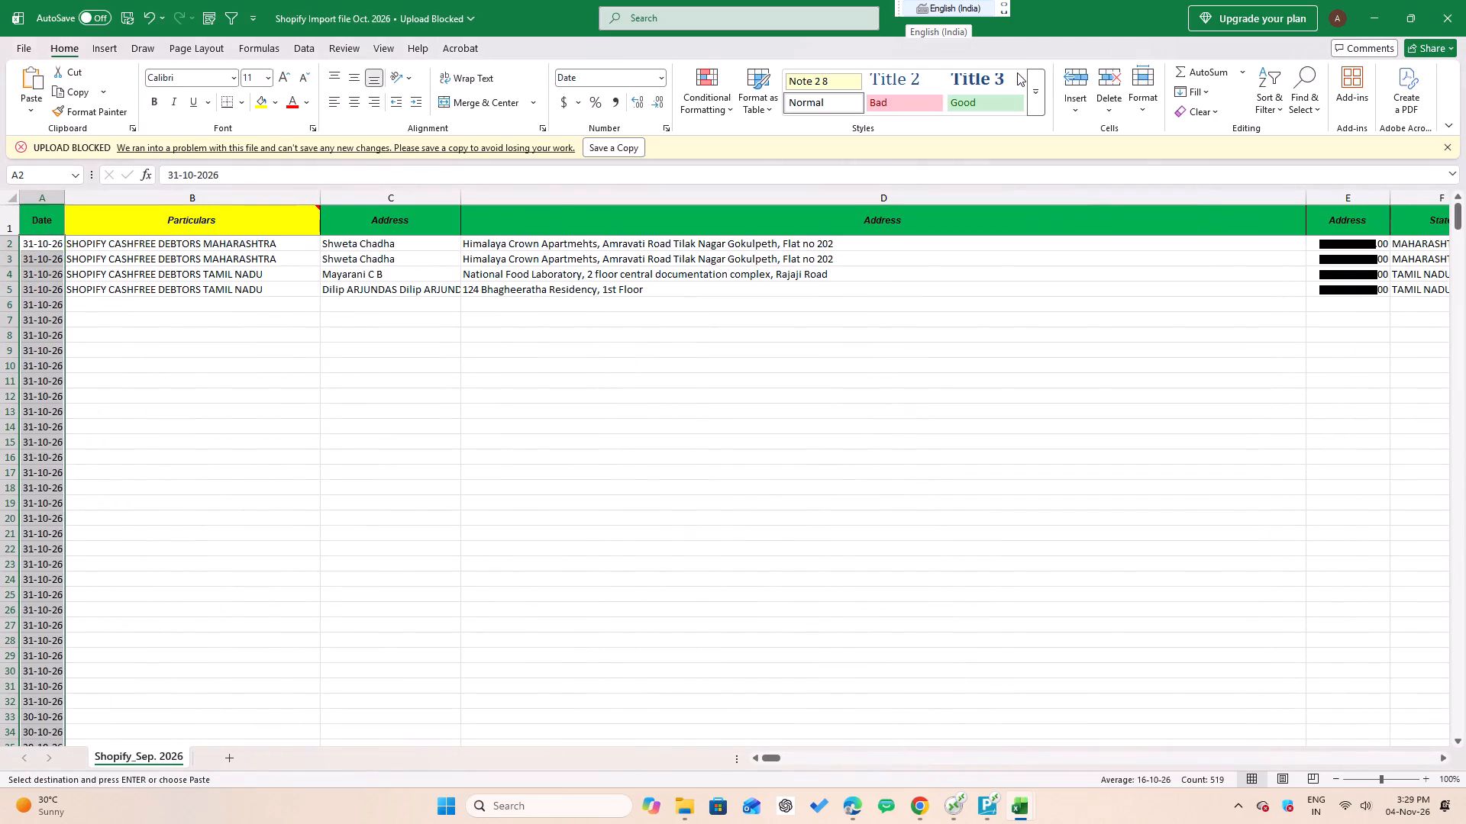
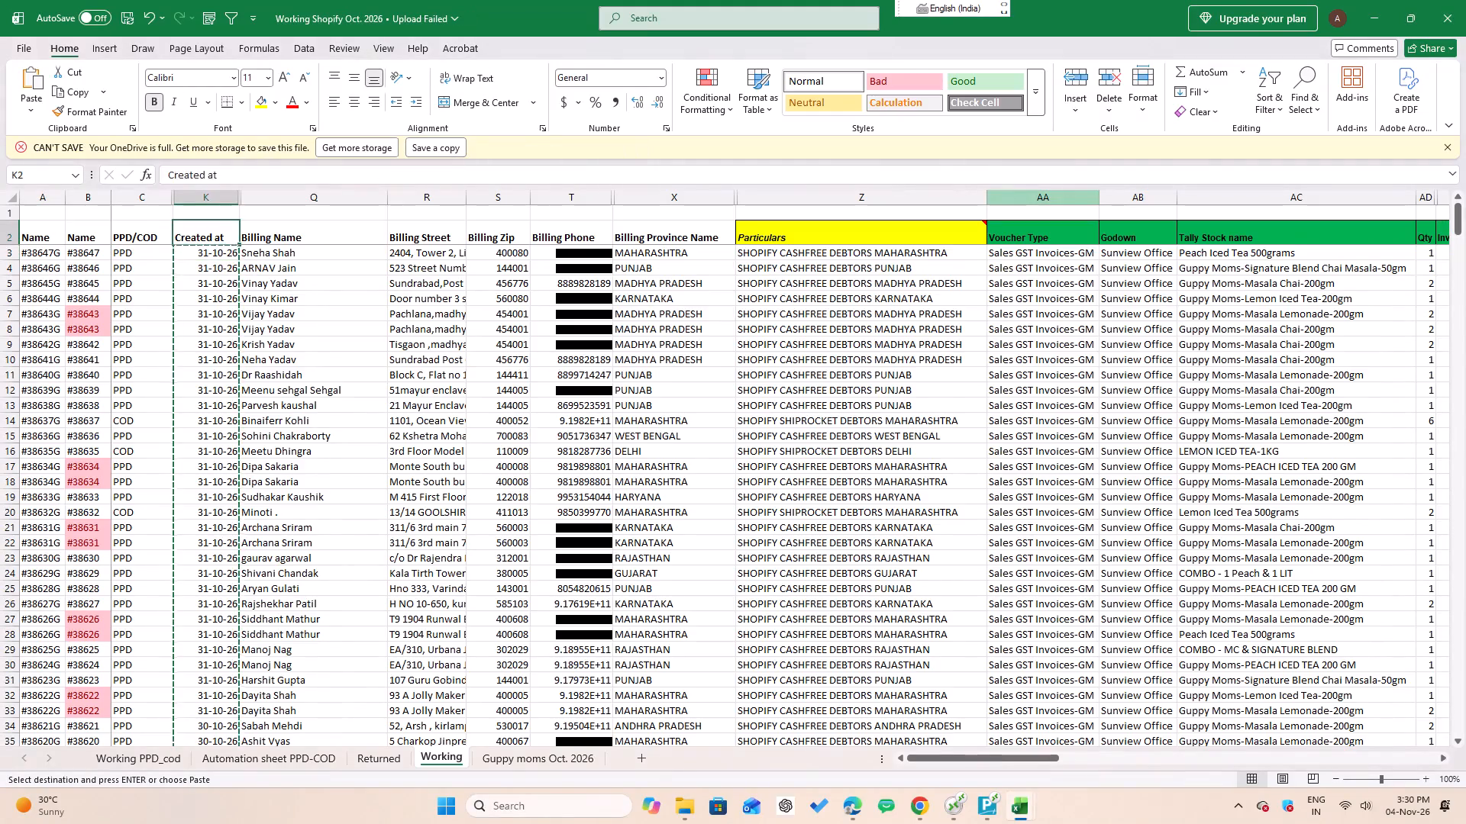
# Copy the Particulars in Z3:Z521 of the Working sheet into the import file's Particulars column, starting at B2.
pyautogui.press('Right')
pyautogui.press('Right')
pyautogui.press('Right')
pyautogui.press('Right')
pyautogui.press('Right')
pyautogui.press('Right')
pyautogui.press('Down')
pyautogui.hotkey('ctrl', 'shift', 'Down')
pyautogui.hotkey('ctrl', 'c')
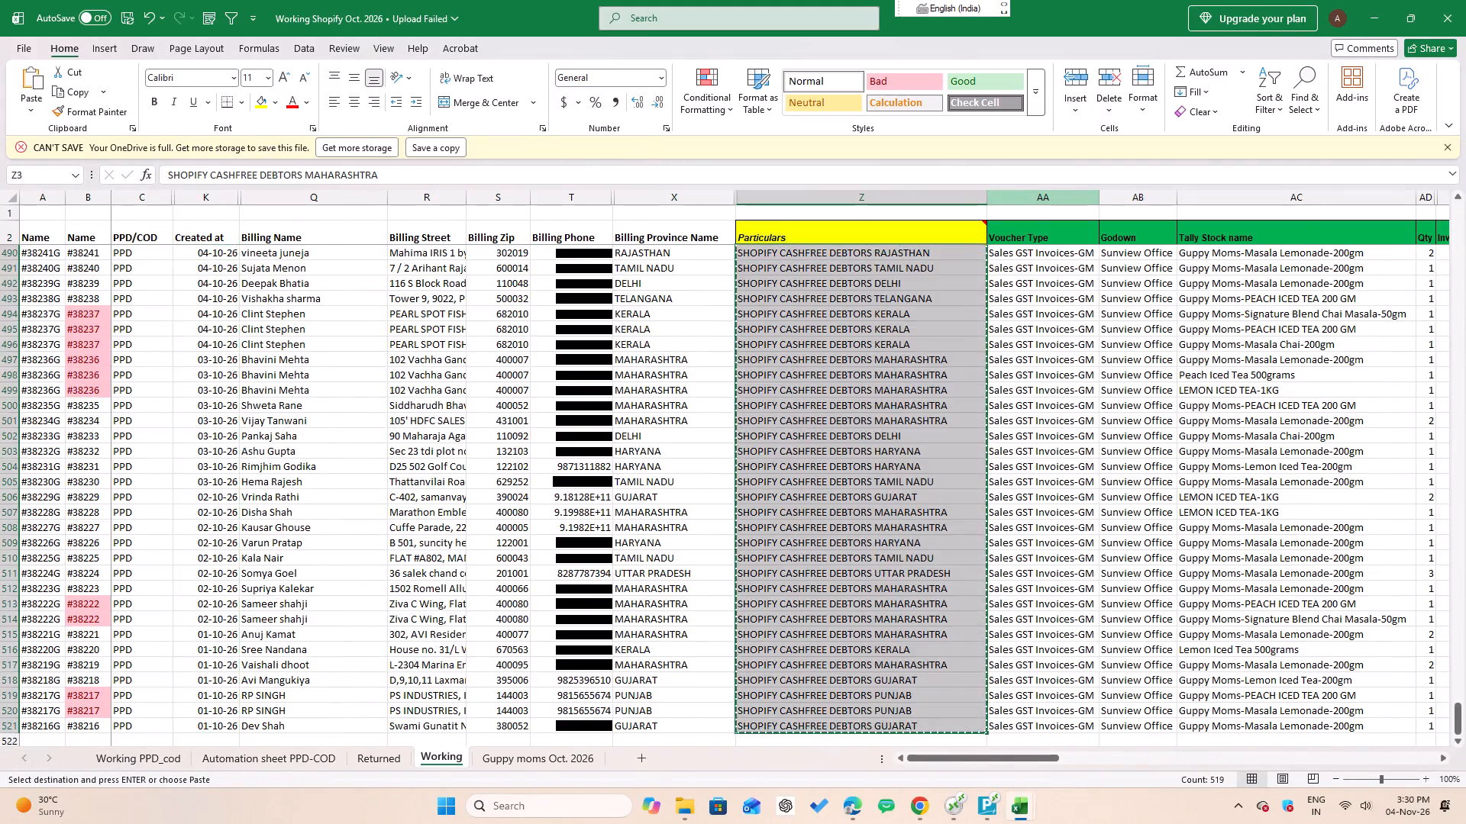
pyautogui.hotkey('alt', 'Tab')
pyautogui.press('Up')
pyautogui.press('Down')
pyautogui.hotkey('ctrl', 'v')
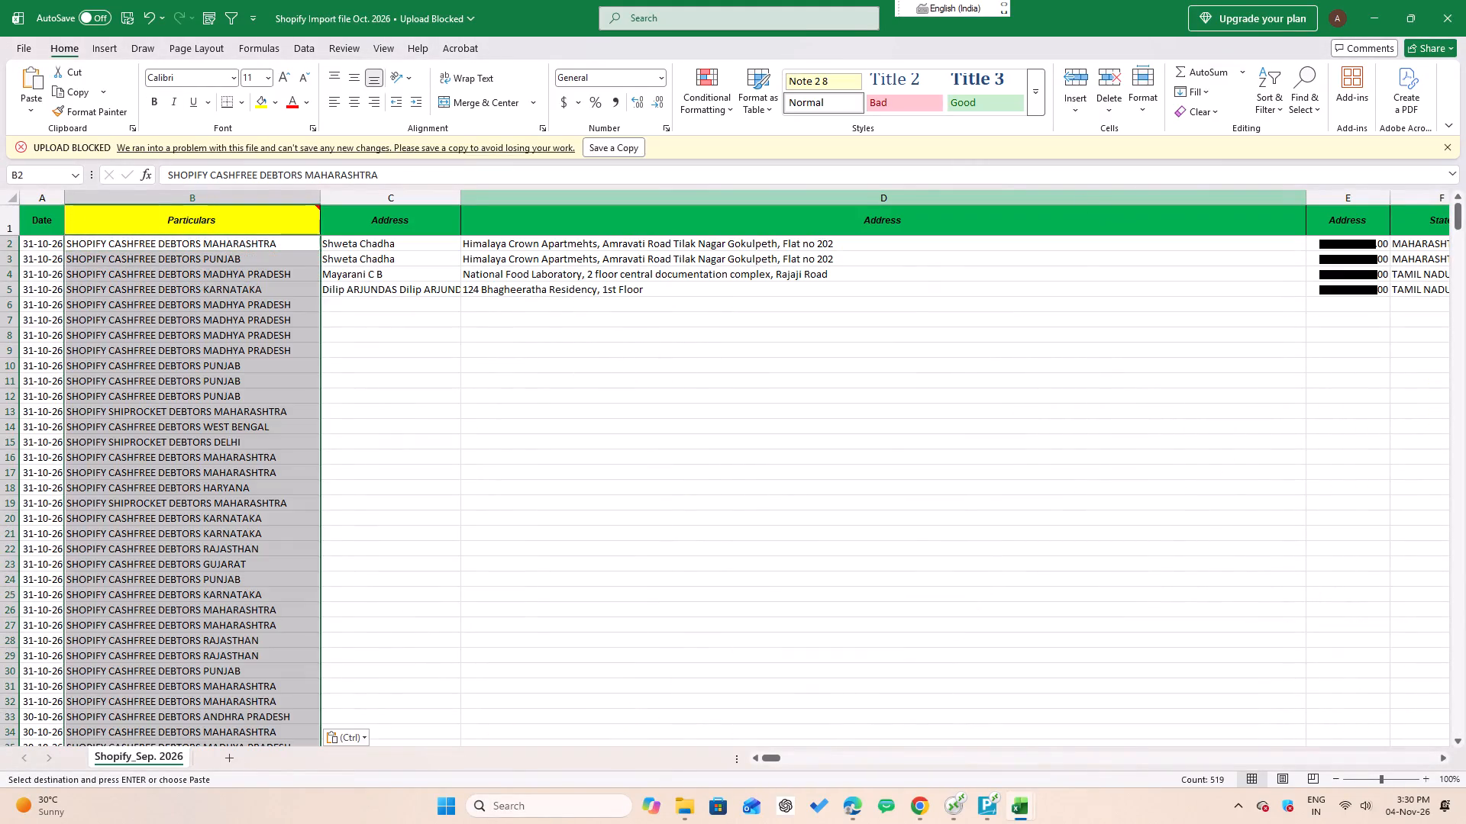
# Compare the import file's Address columns with the billing columns of the Working sheet to match the source data.
pyautogui.press('Right')
pyautogui.press('Up')
pyautogui.press('Down')
pyautogui.press('Left')
pyautogui.press('Up')
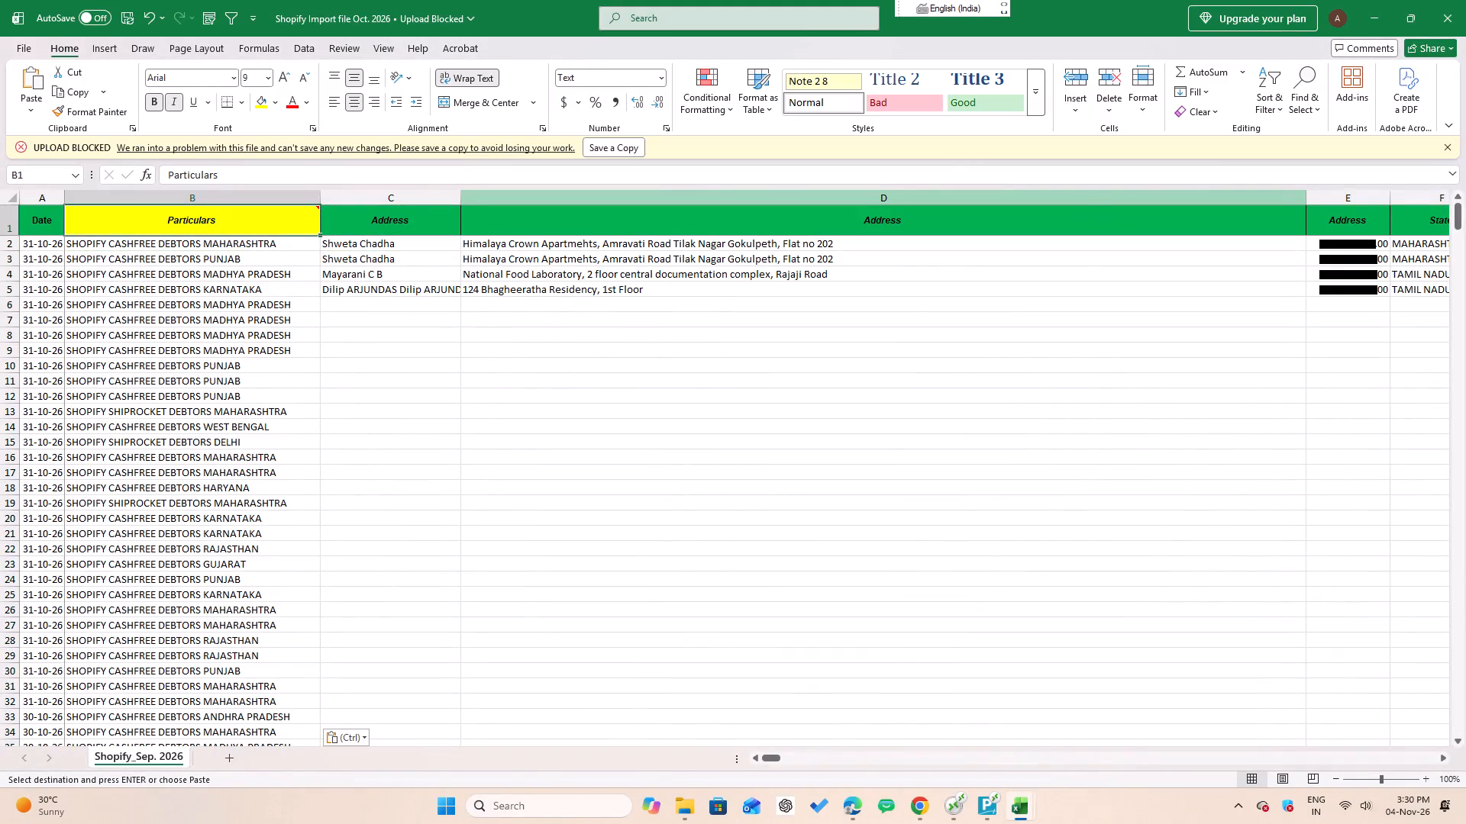
pyautogui.press('Right')
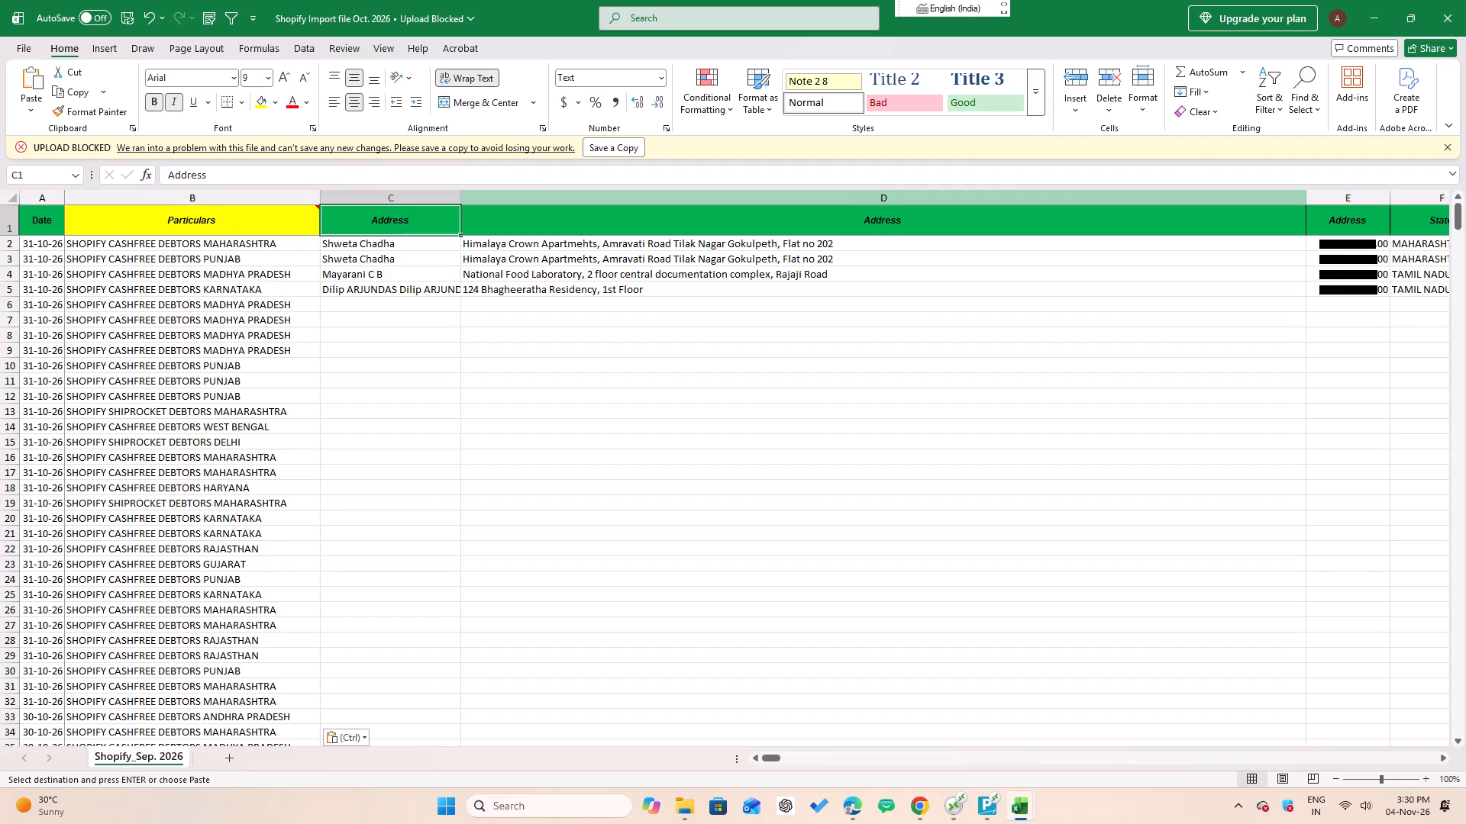
pyautogui.press('Up')
pyautogui.press('Down')
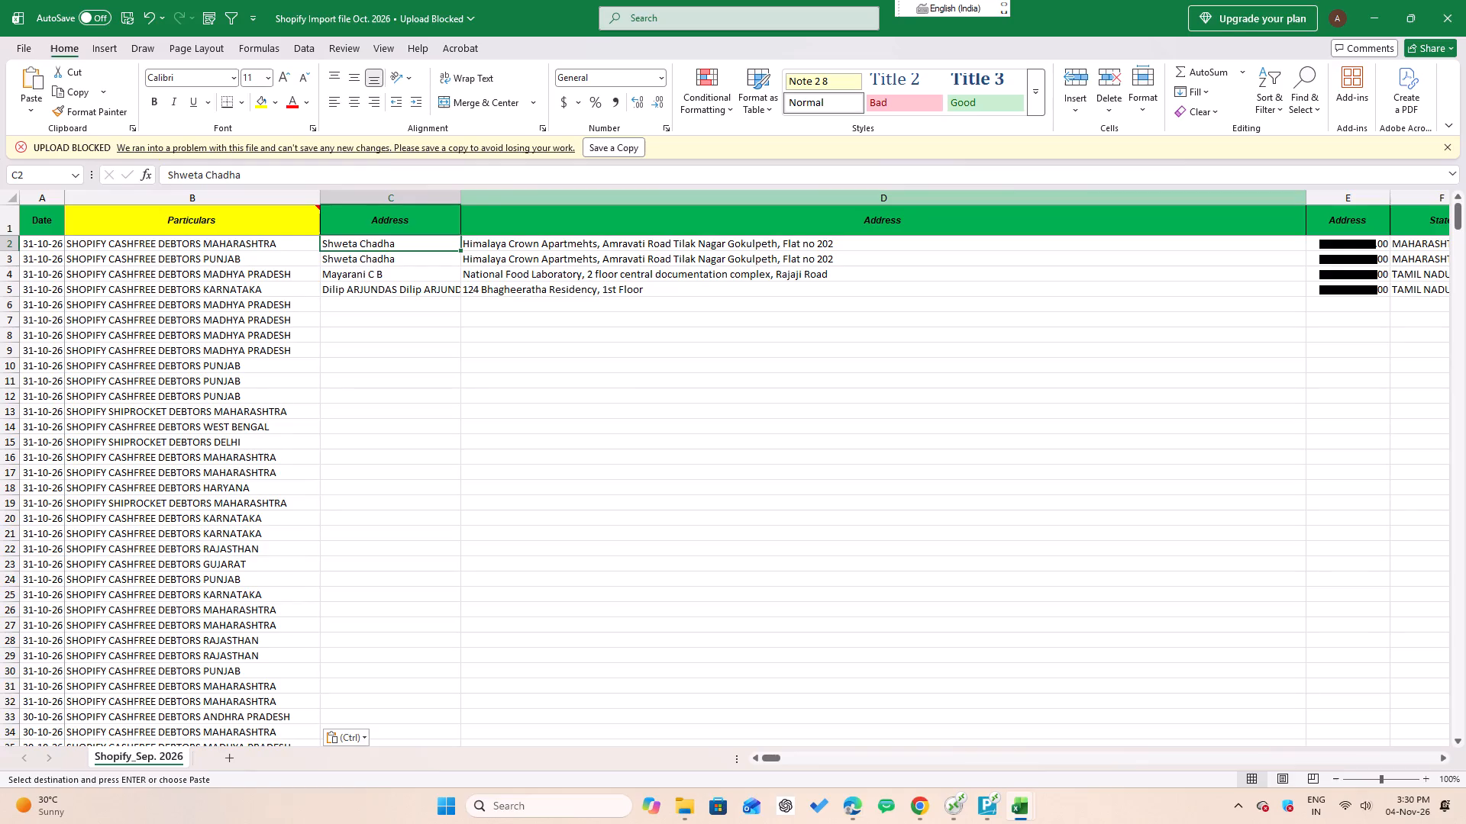
pyautogui.press('Up')
pyautogui.press('Down')
pyautogui.hotkey('alt', 'Tab')
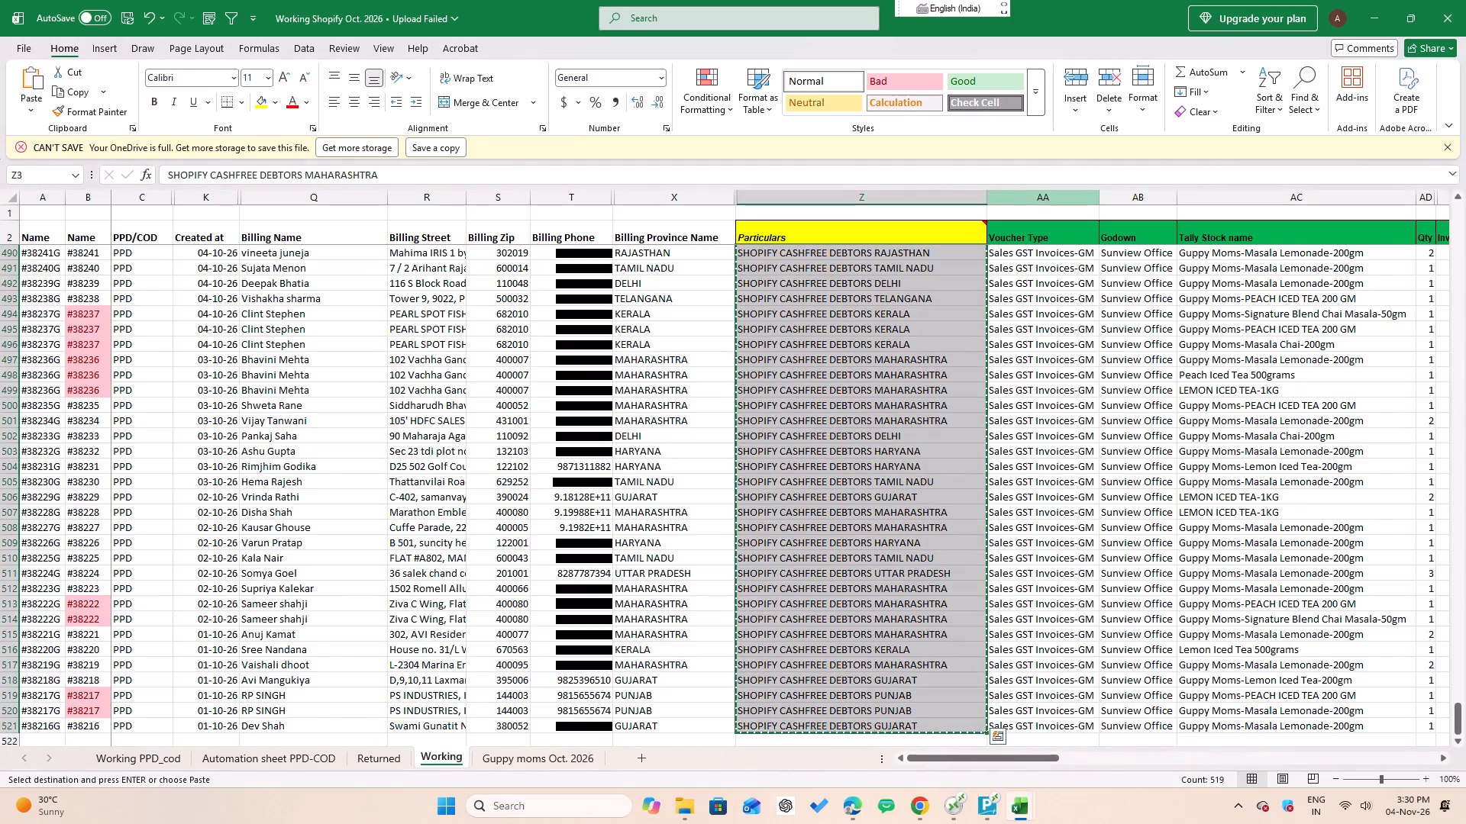
pyautogui.hotkey('alt', 'Tab')
pyautogui.hotkey('alt', 'Tab')
pyautogui.press('Up')
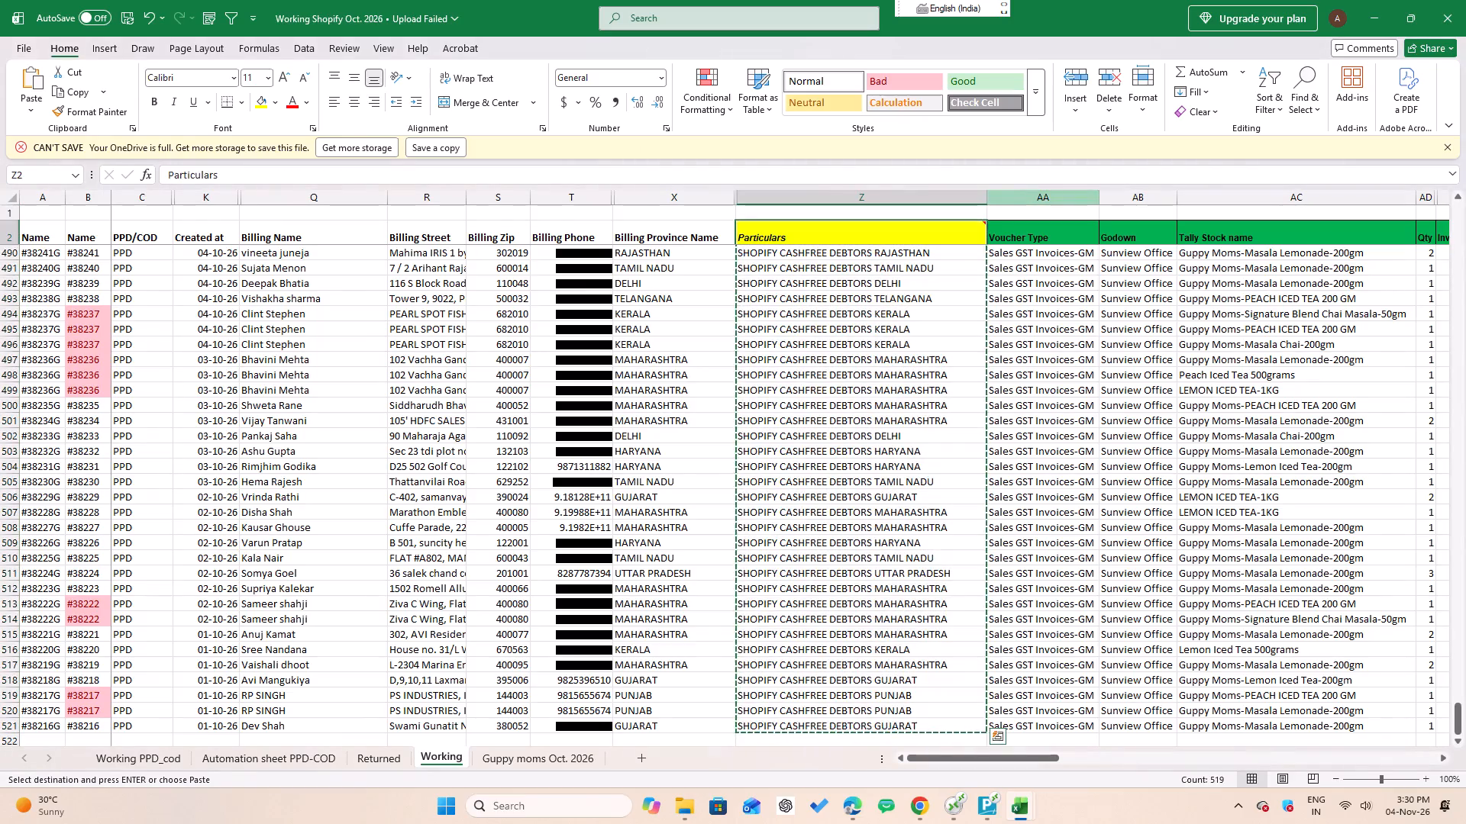
pyautogui.press('Right')
pyautogui.press('Right')
pyautogui.press('Left')
pyautogui.press('Left')
pyautogui.press('Left')
pyautogui.press('Left')
pyautogui.hotkey('alt', 'Tab')
pyautogui.press('Right')
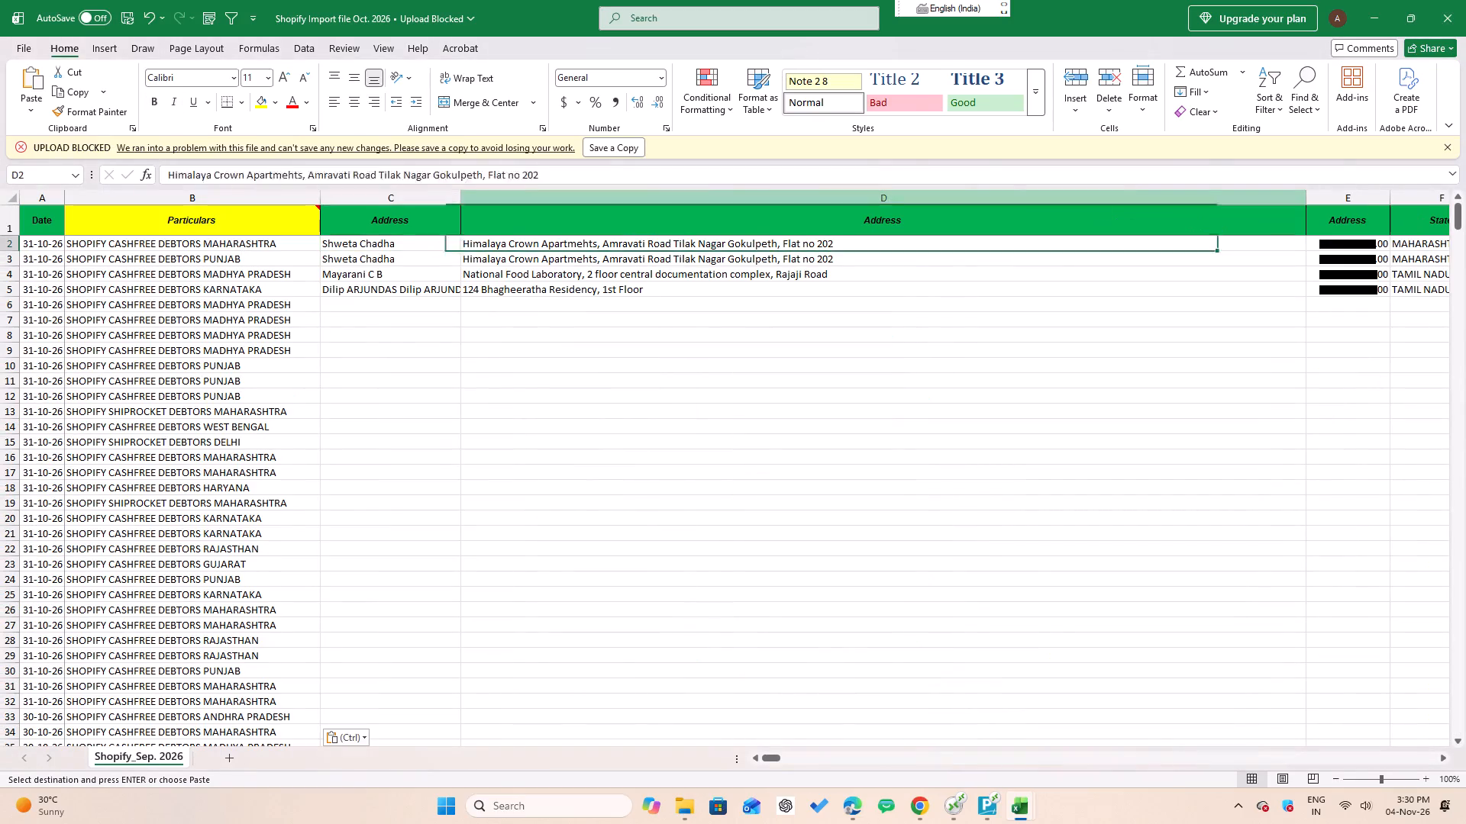
pyautogui.press('Up')
pyautogui.press('Left')
pyautogui.press('Left')
pyautogui.press('Right')
pyautogui.press('Down')
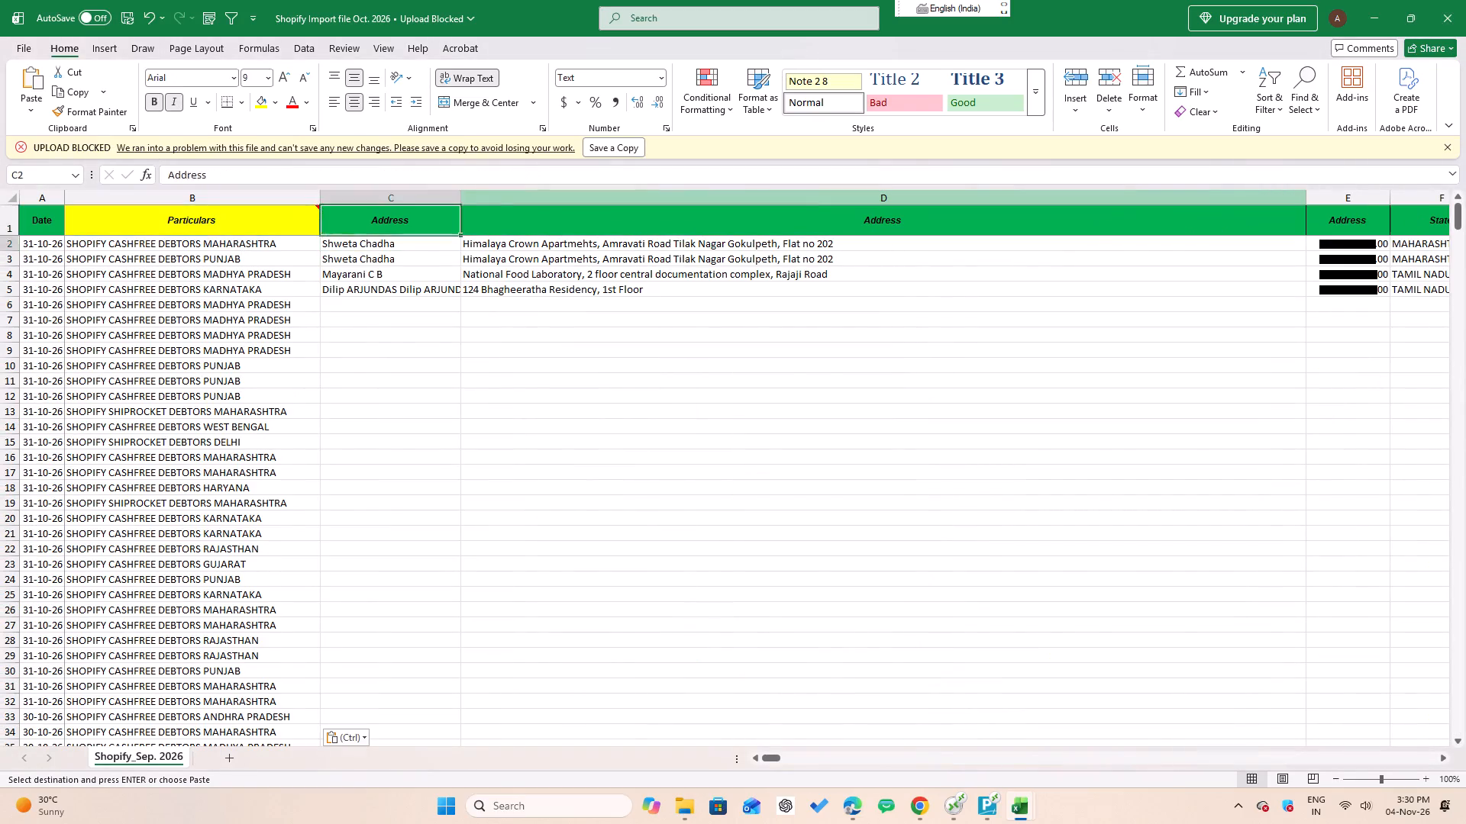
pyautogui.hotkey('alt', 'Tab')
pyautogui.press('Up')
pyautogui.hotkey('alt', 'Tab')
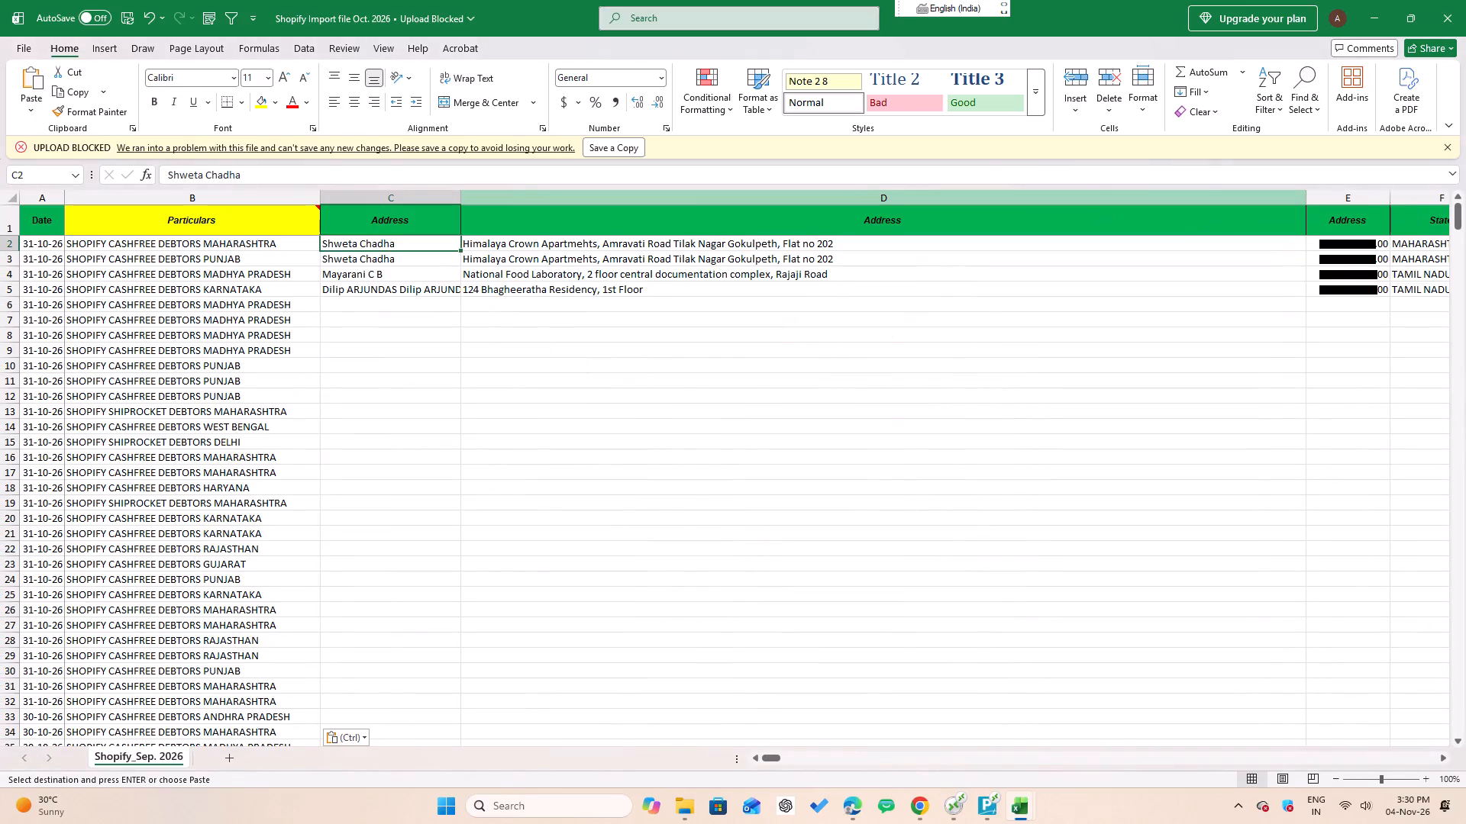
pyautogui.press('Down')
pyautogui.press('Up')
pyautogui.press('Up')
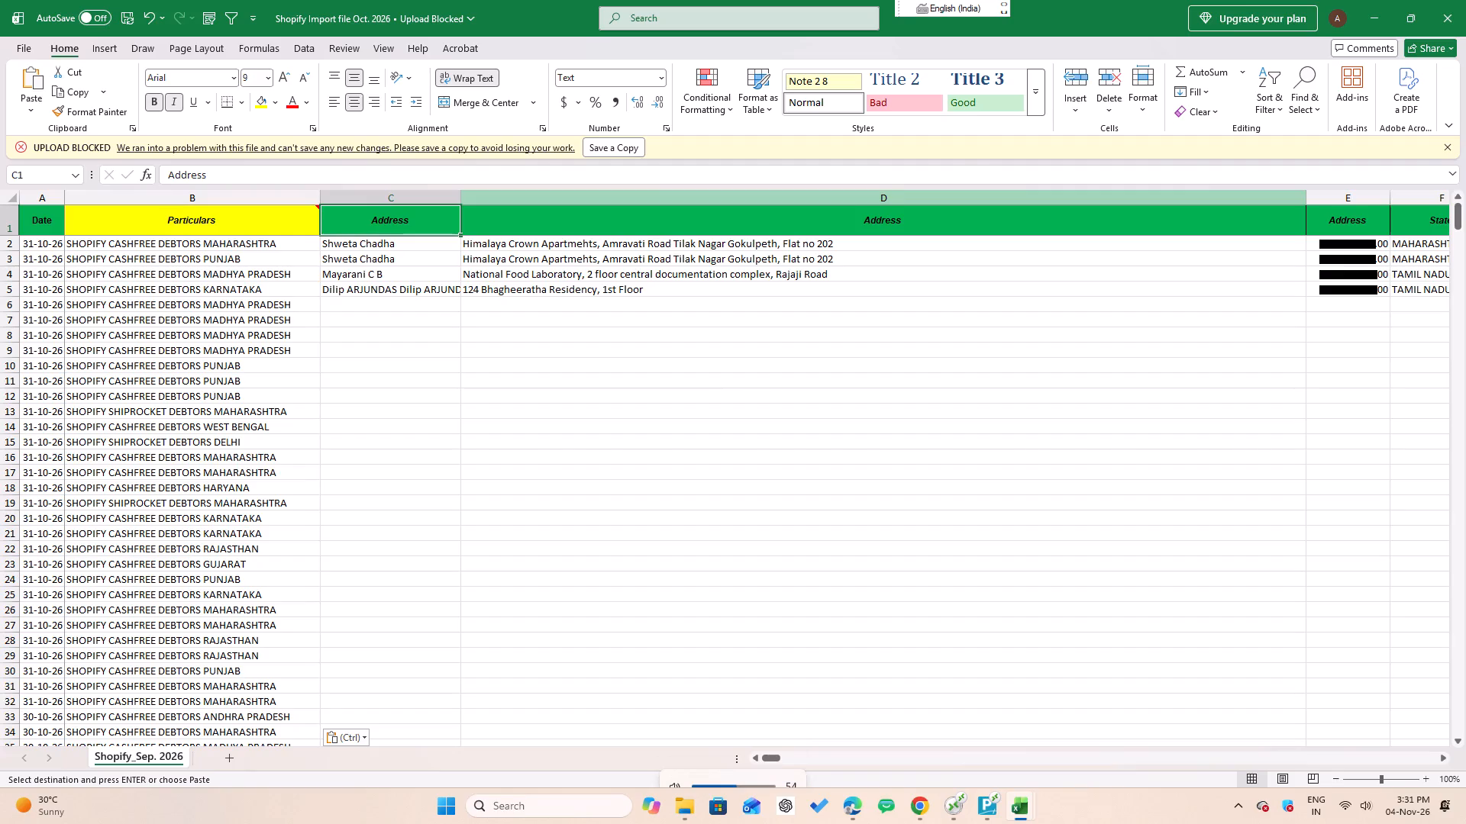
pyautogui.press('Down')
pyautogui.hotkey('alt', 'Tab')
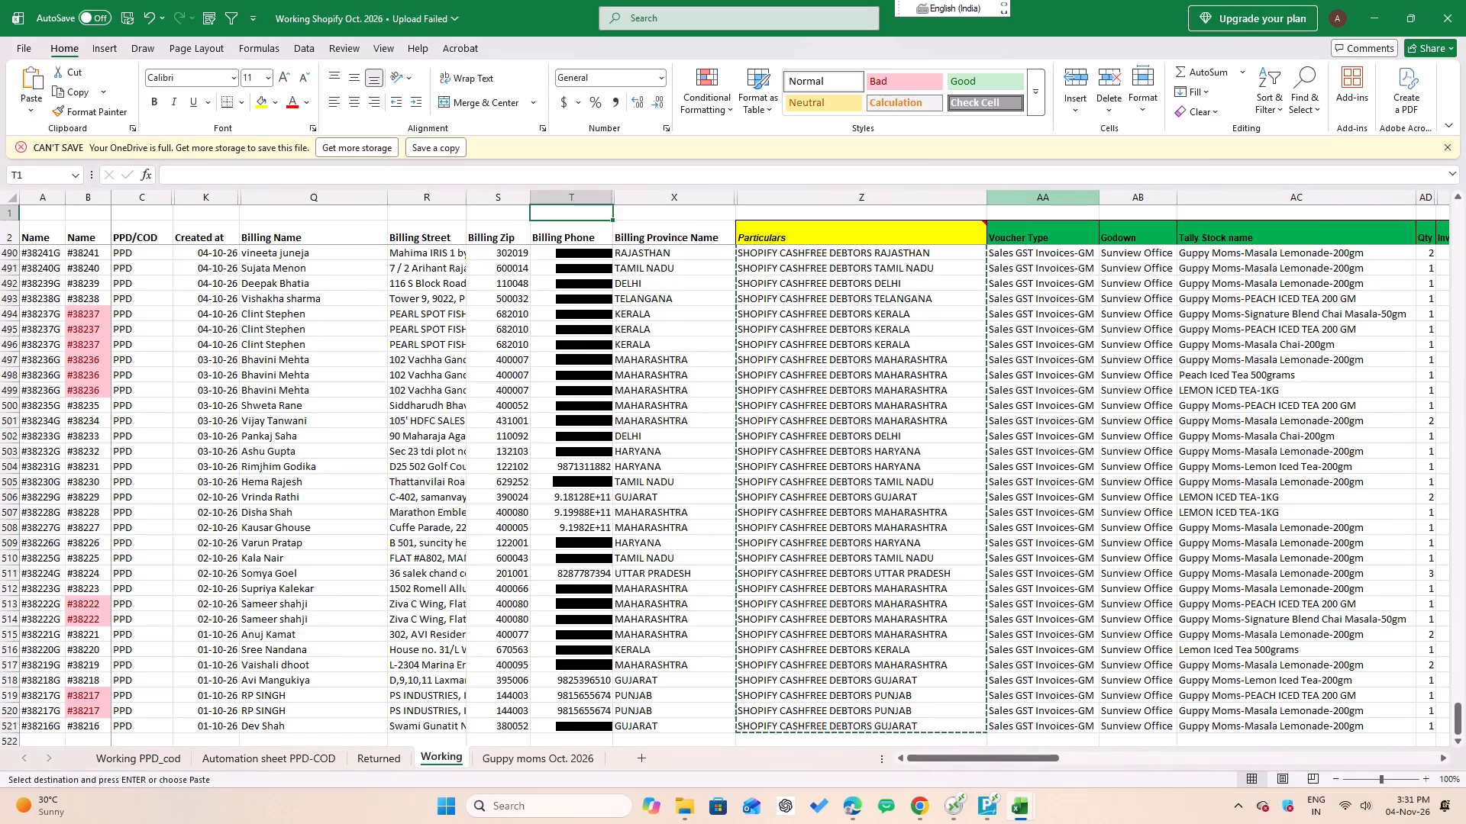
pyautogui.press('Up')
pyautogui.press('Down')
pyautogui.press('Down')
pyautogui.hotkey('alt', 'Tab')
pyautogui.press('Up')
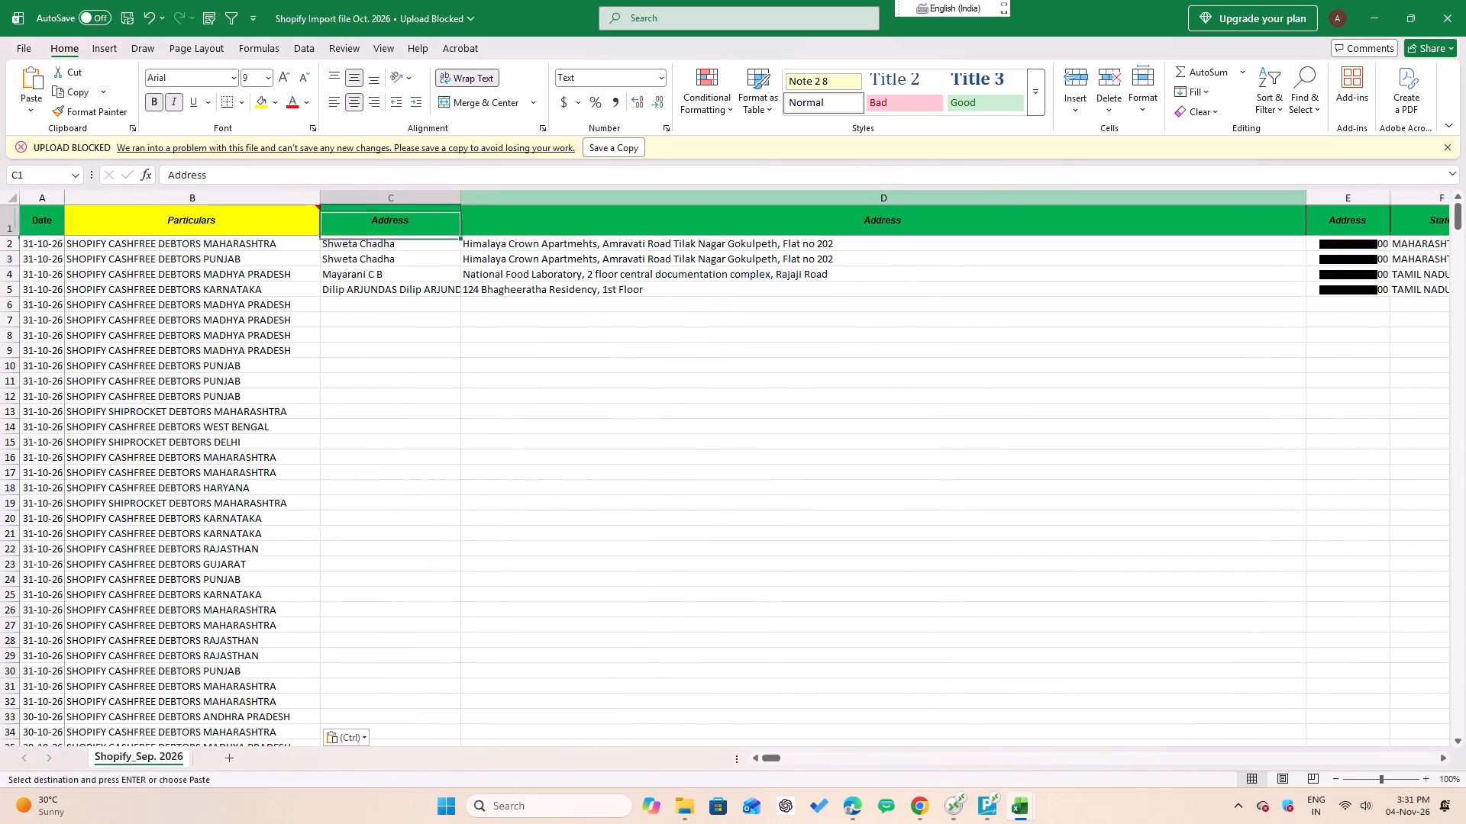
pyautogui.press('Down')
pyautogui.hotkey('alt', 'Tab')
pyautogui.press('Right')
pyautogui.press('Right')
pyautogui.press('Right')
pyautogui.hotkey('alt', 'Tab')
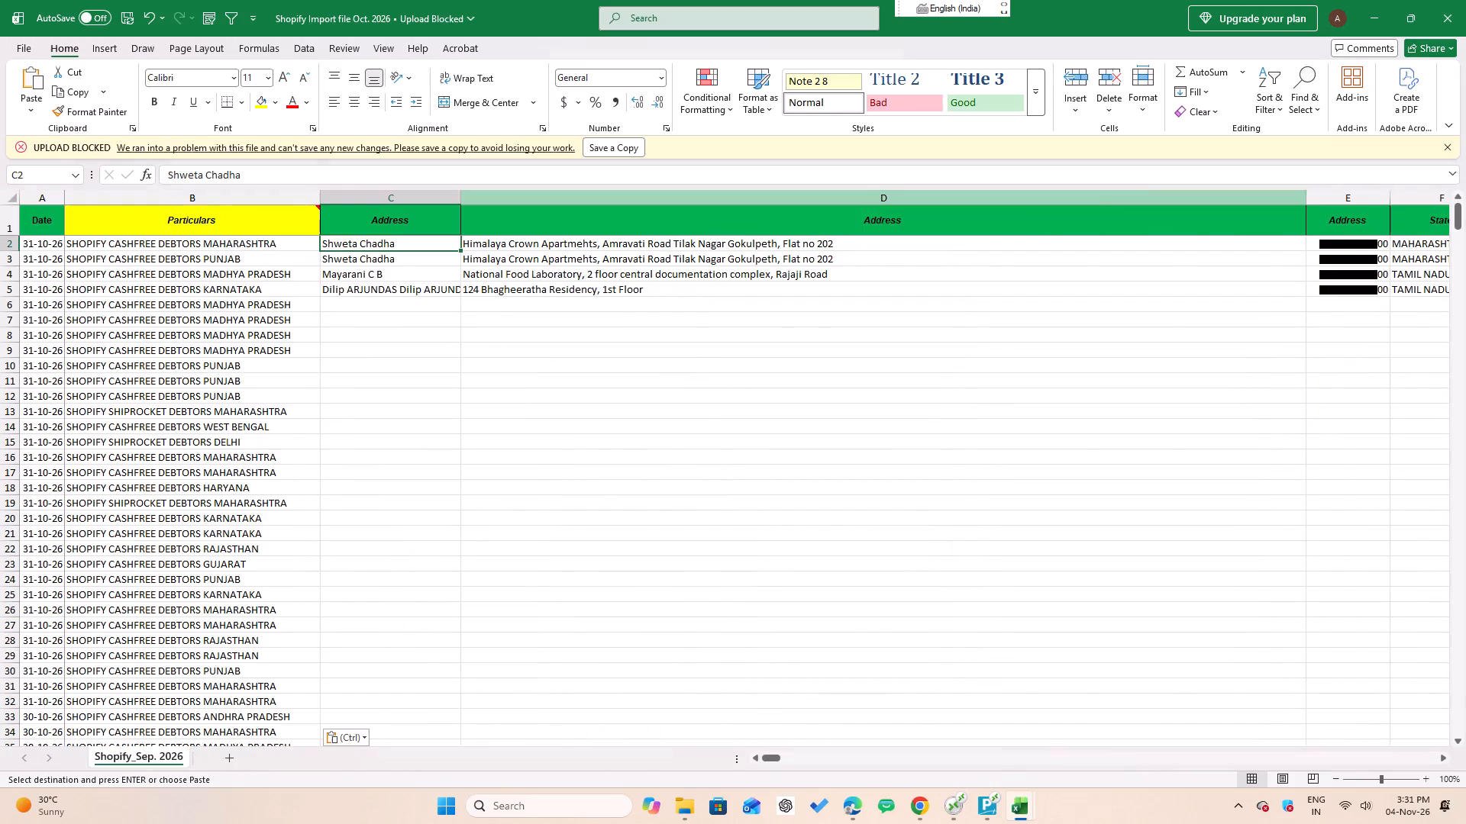
# Copy Billing Name and Billing Street in Q3:R521 of the Working sheet into the import file's first two Address columns, starting at C2.
pyautogui.hotkey('alt', 'Tab')
pyautogui.press('Up')
pyautogui.press('Left')
pyautogui.press('Left')
pyautogui.press('Left')
pyautogui.press('Left')
pyautogui.press('Left')
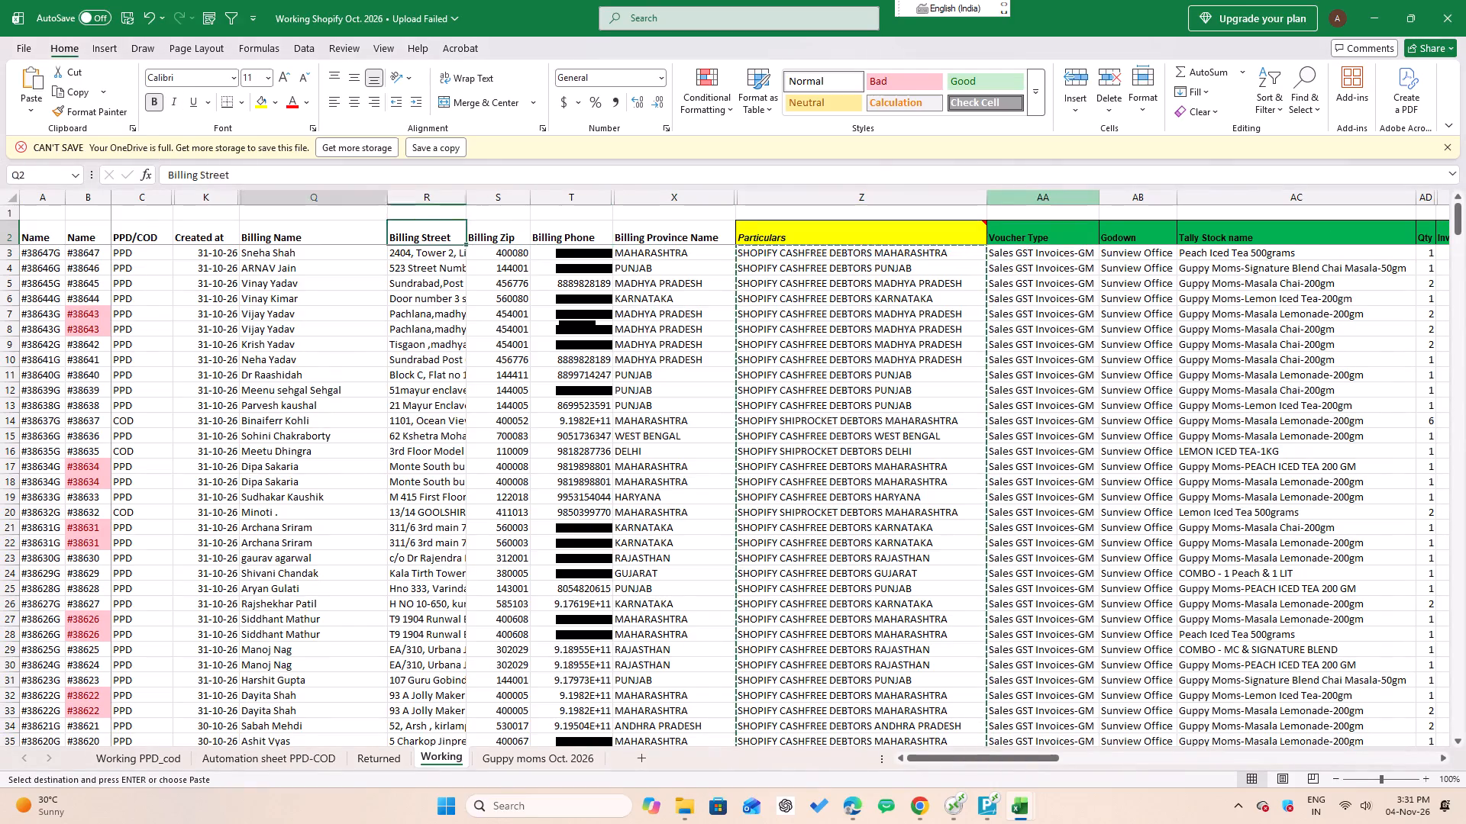
pyautogui.press('Left')
pyautogui.press('Left')
pyautogui.press('Right')
pyautogui.press('Down')
pyautogui.hotkey('ctrl', 'shift', 'Down')
pyautogui.hotkey('ctrl', 'c')
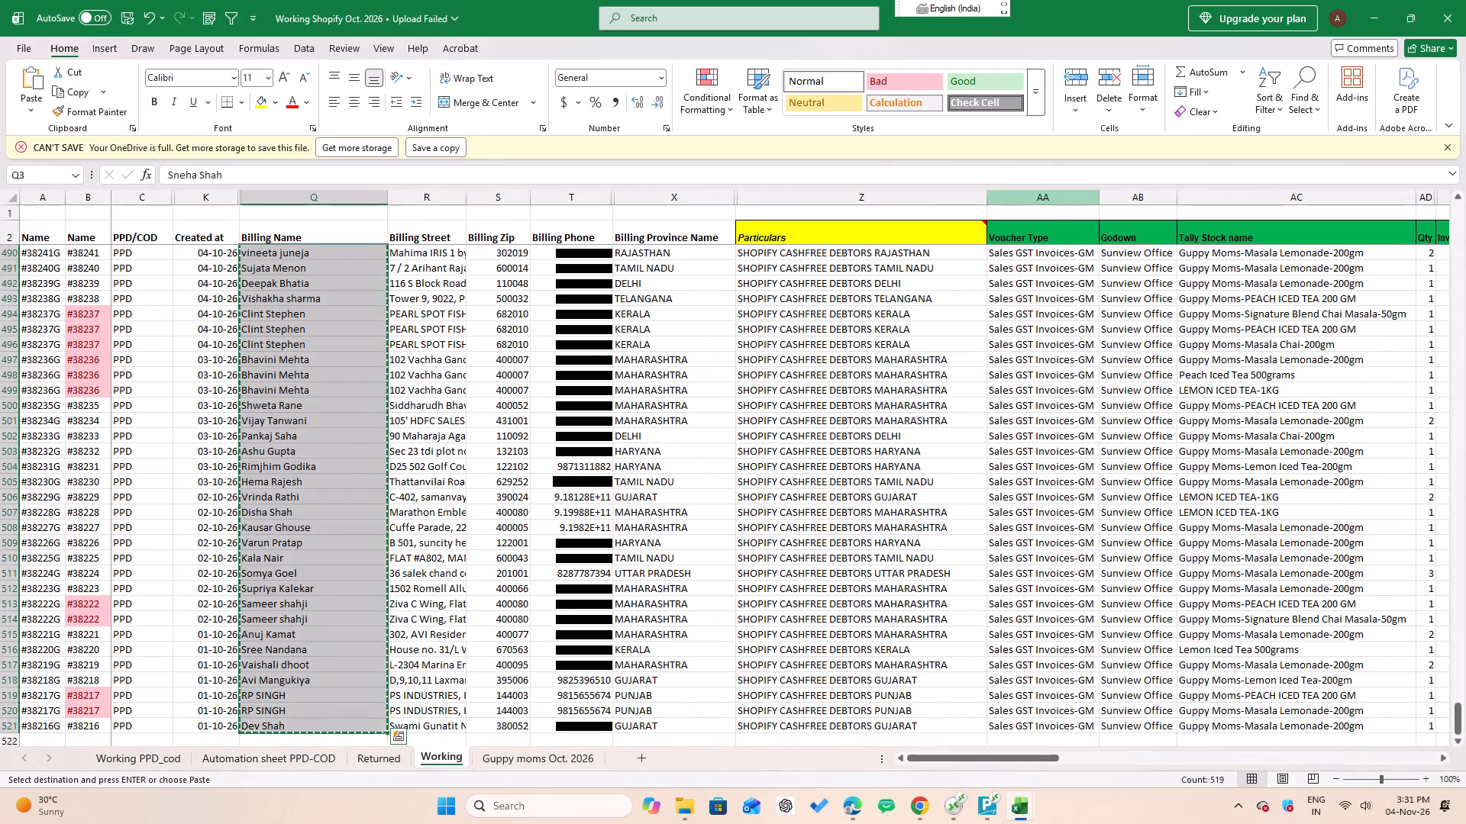
pyautogui.hotkey('shift', 'Right')
pyautogui.hotkey('alt', 'Tab')
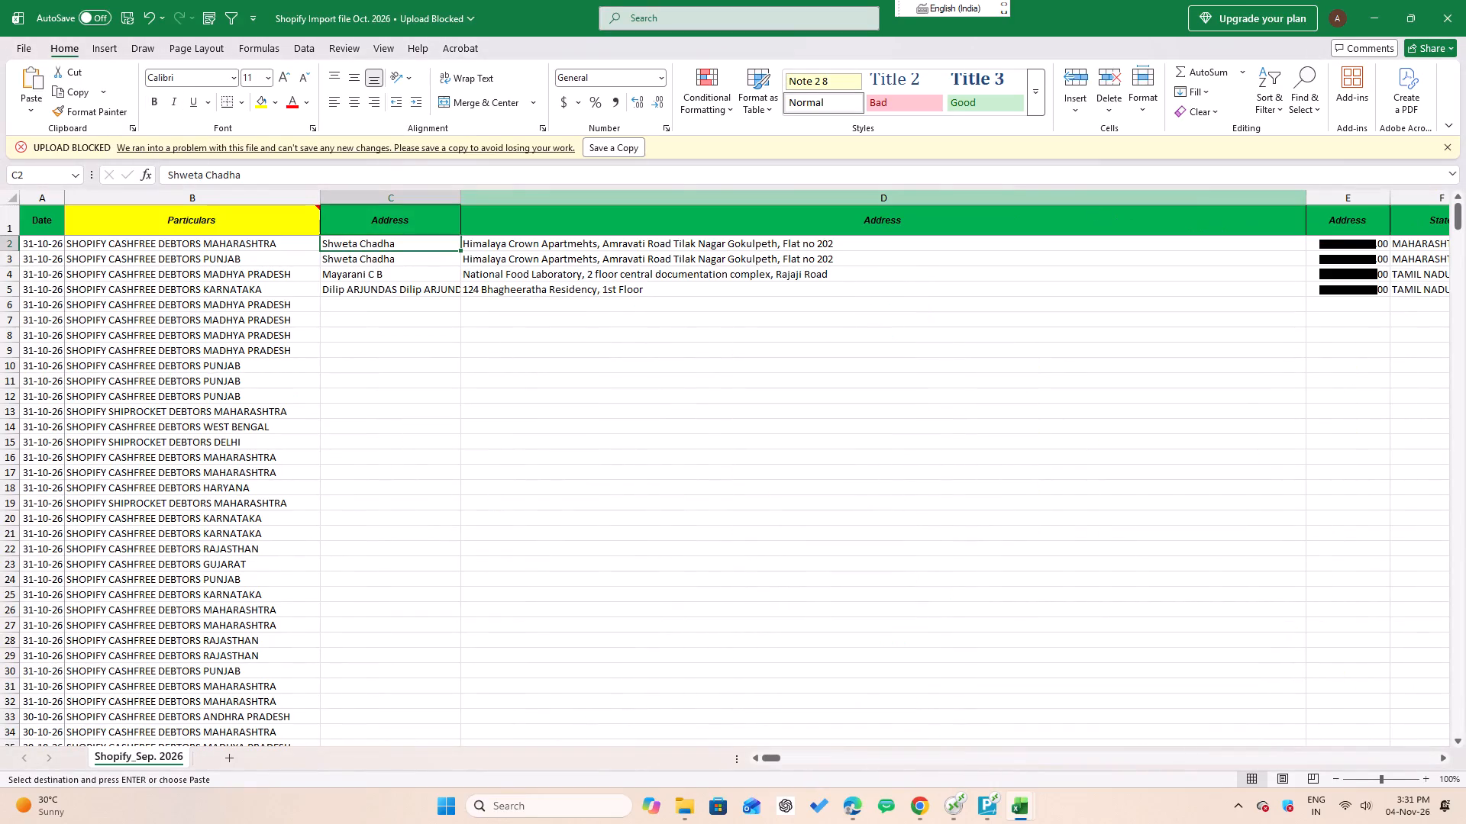
pyautogui.hotkey('alt', 'Tab')
pyautogui.hotkey('ctrl', 'c')
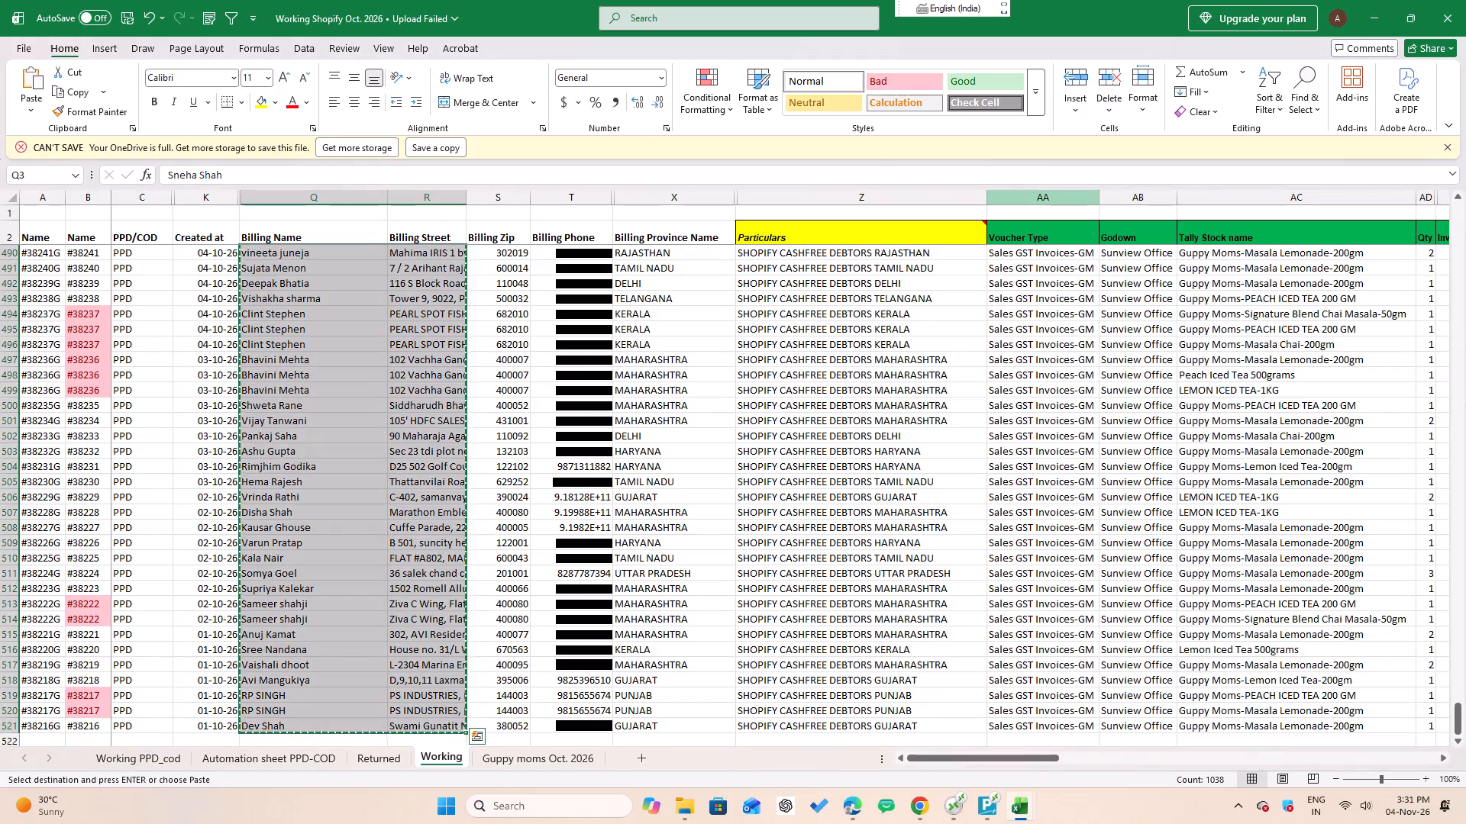
pyautogui.hotkey('alt', 'Tab')
pyautogui.press('Up')
pyautogui.press('Up')
pyautogui.press('Down')
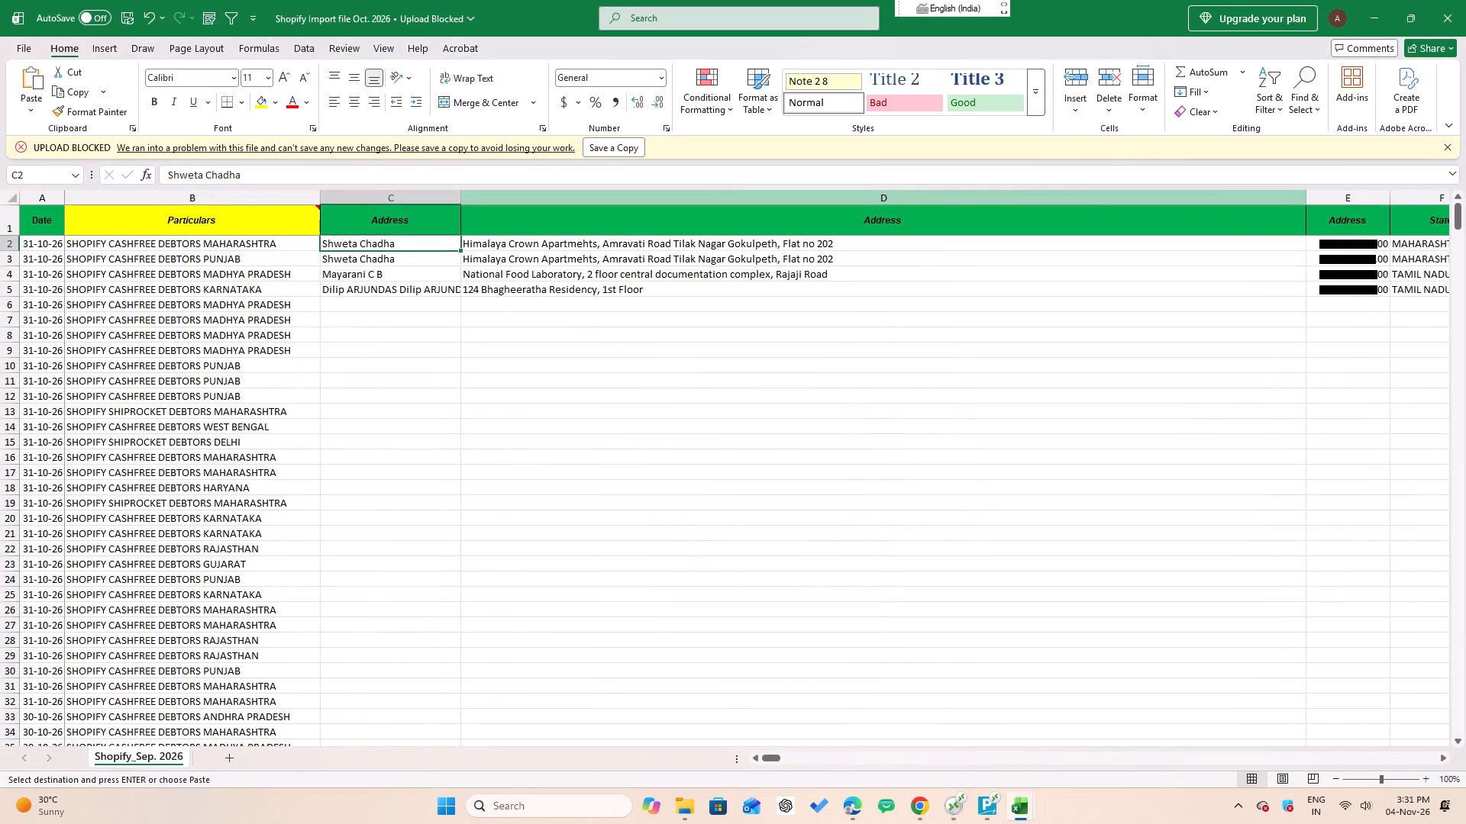
pyautogui.hotkey('ctrl', 'v')
pyautogui.hotkey('ctrl', 'Down')
pyautogui.press('Down')
pyautogui.press('Down')
pyautogui.press('Up')
pyautogui.press('Up')
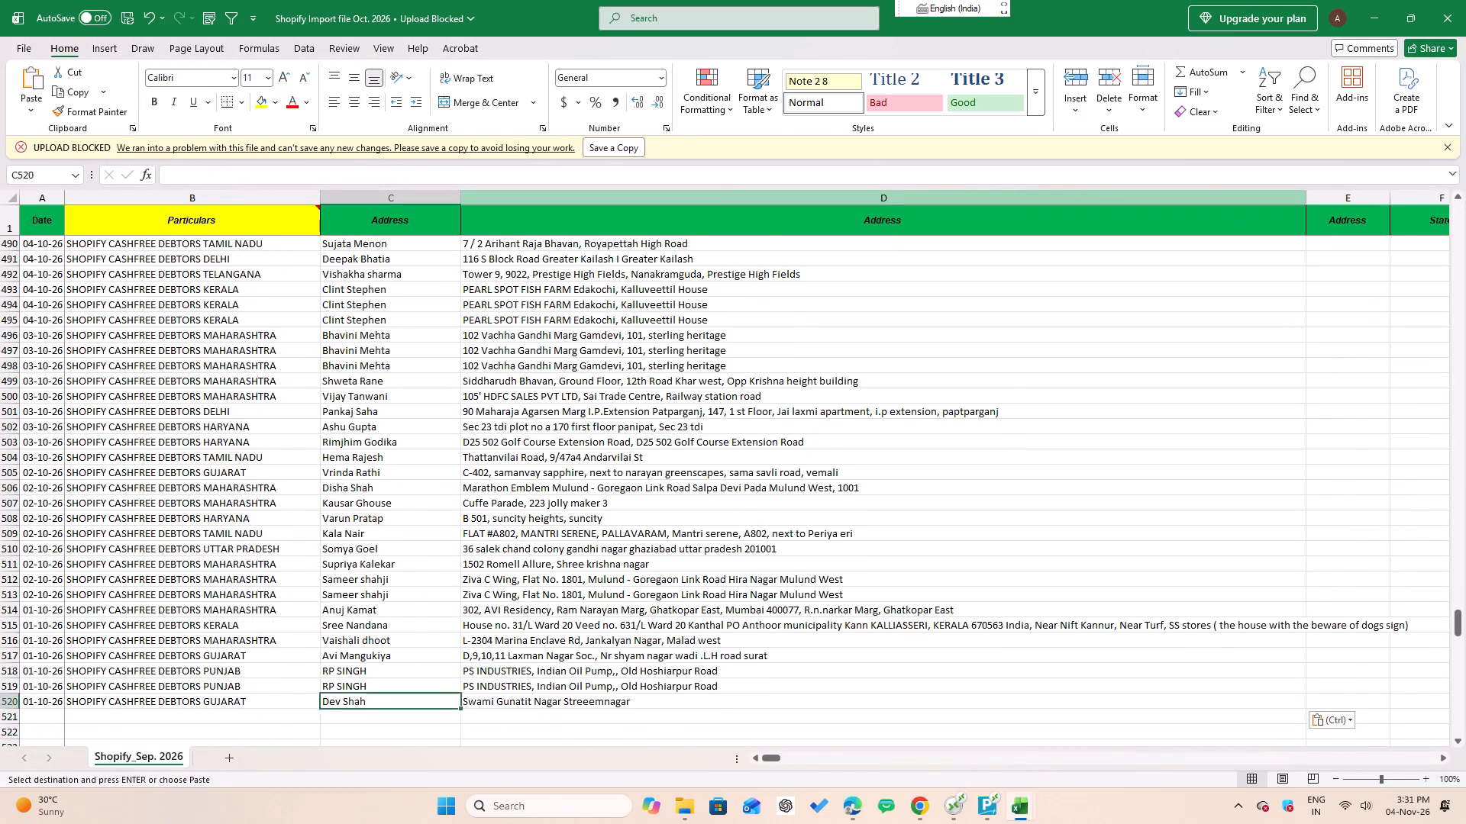
# Copy the Billing Phone entries in T3:T521 of the Working sheet into the import file's third Address column, starting at E2.
pyautogui.hotkey('ctrl', 'Up')
pyautogui.press('Down')
pyautogui.press('Up')
pyautogui.press('Right')
pyautogui.press('Right')
pyautogui.press('Down')
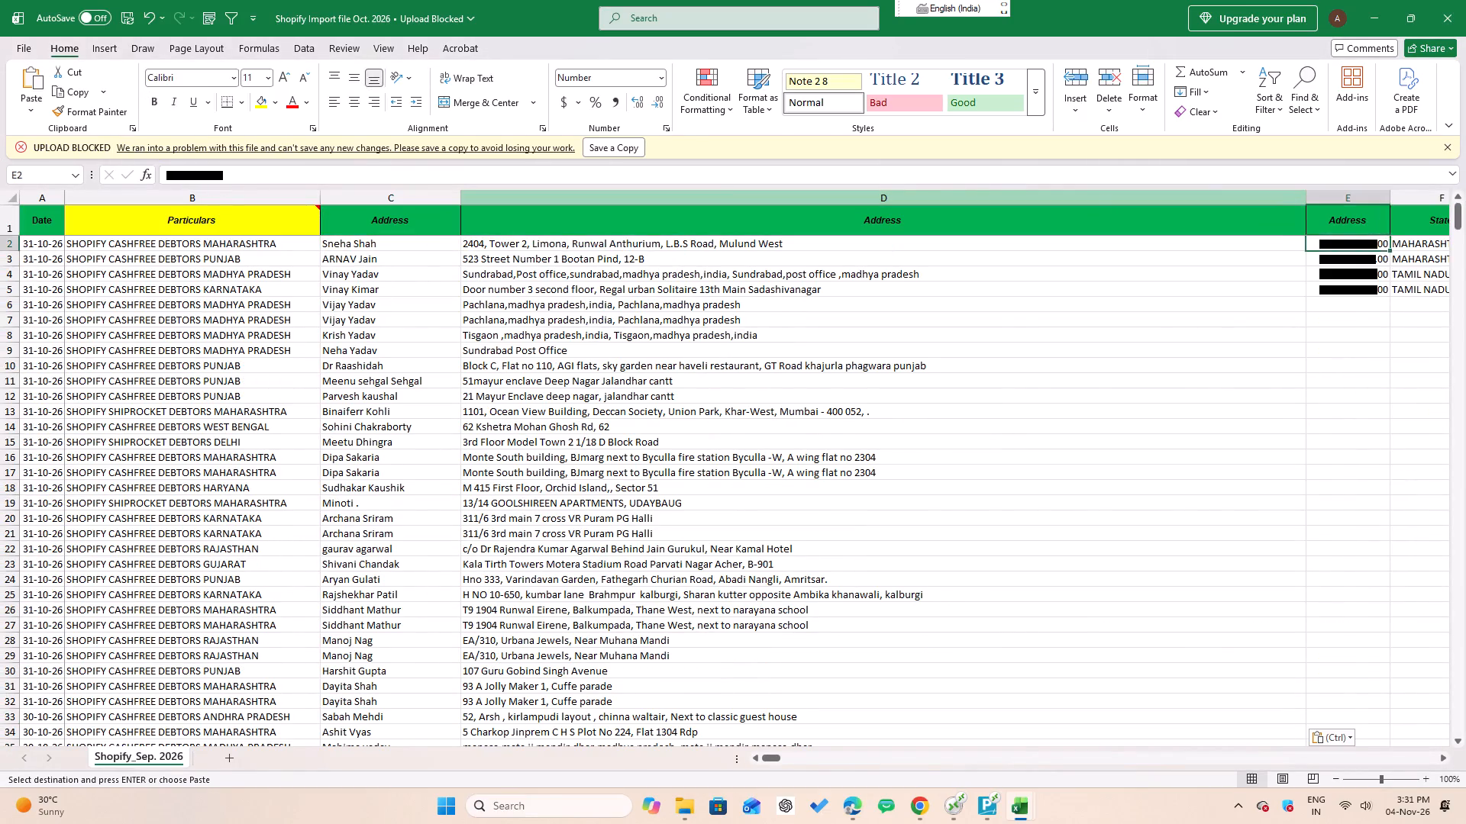
pyautogui.hotkey('alt', 'Tab')
pyautogui.press('Right')
pyautogui.press('Right')
pyautogui.press('Up')
pyautogui.press('Right')
pyautogui.press('Down')
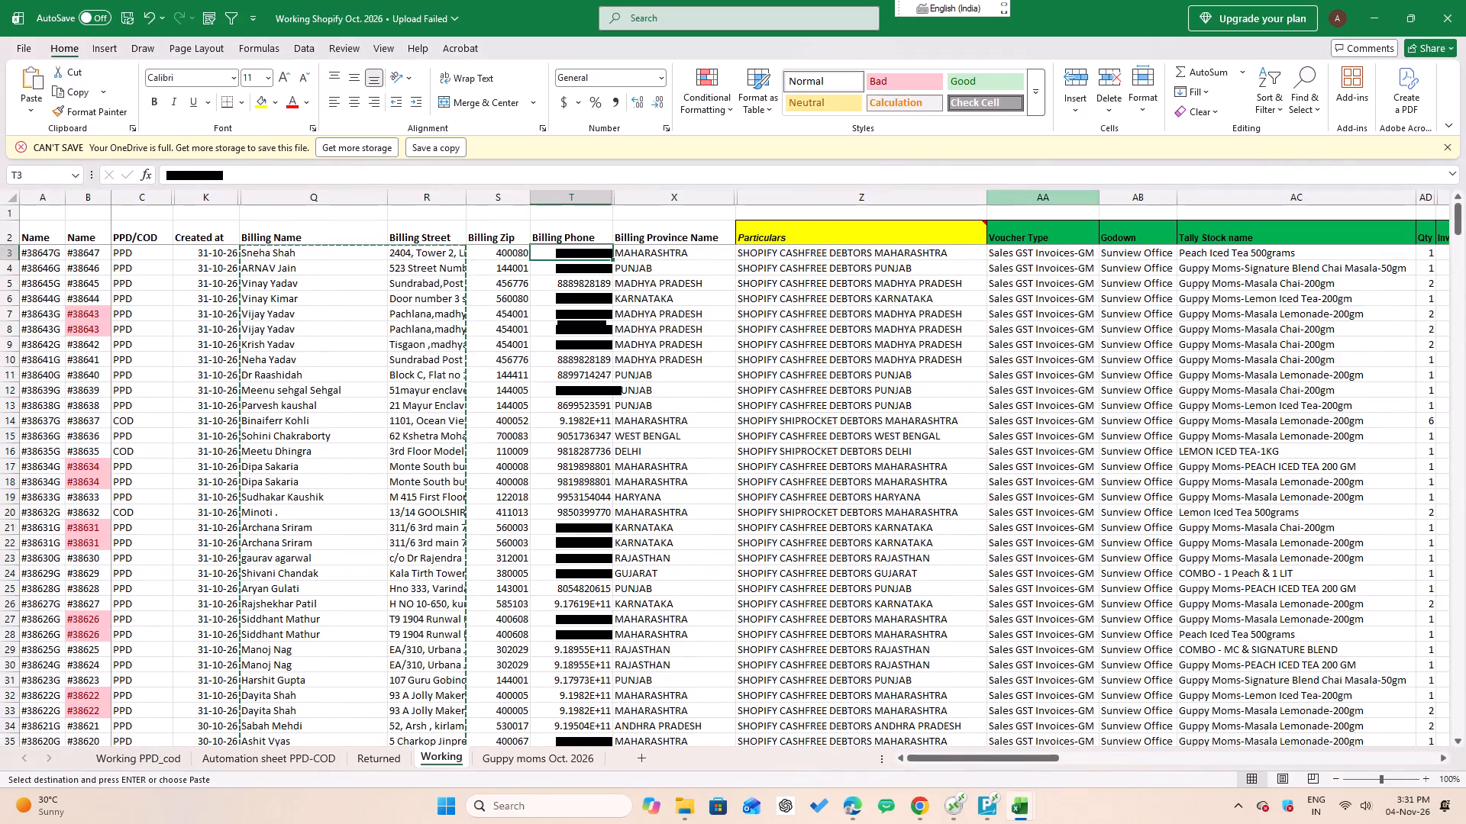
pyautogui.hotkey('ctrl', 'shift', 'Down')
pyautogui.hotkey('ctrl', 'c')
pyautogui.hotkey('alt', 'Tab')
pyautogui.press('Up')
pyautogui.press('Down')
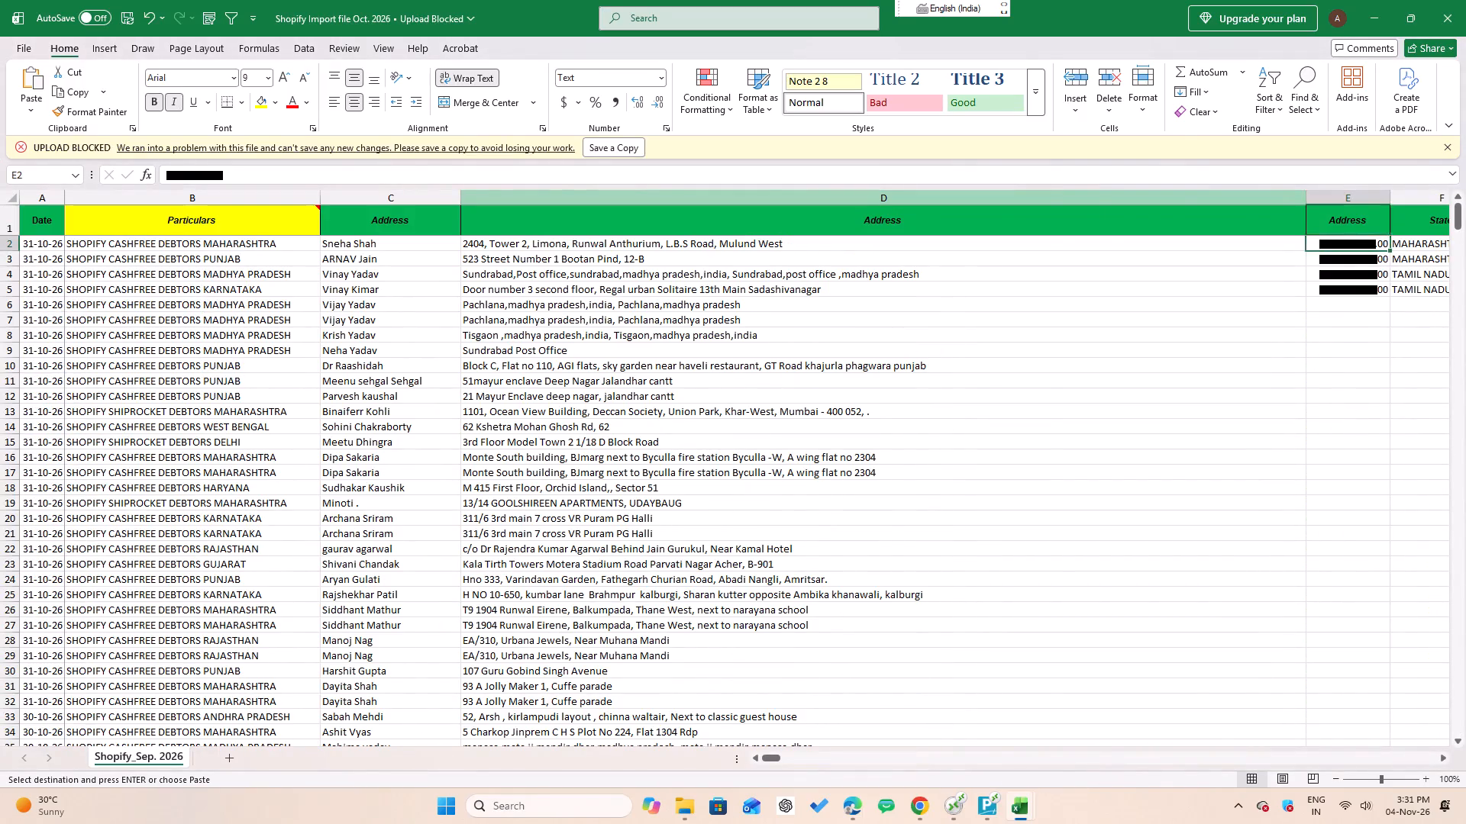
pyautogui.hotkey('ctrl', 'v')
# Copy the Billing Province Name entries in X3:X521 of the Working sheet into the import file's State column, starting at F2.
pyautogui.press('Right')
pyautogui.hotkey('alt', 'Tab')
pyautogui.press('Left')
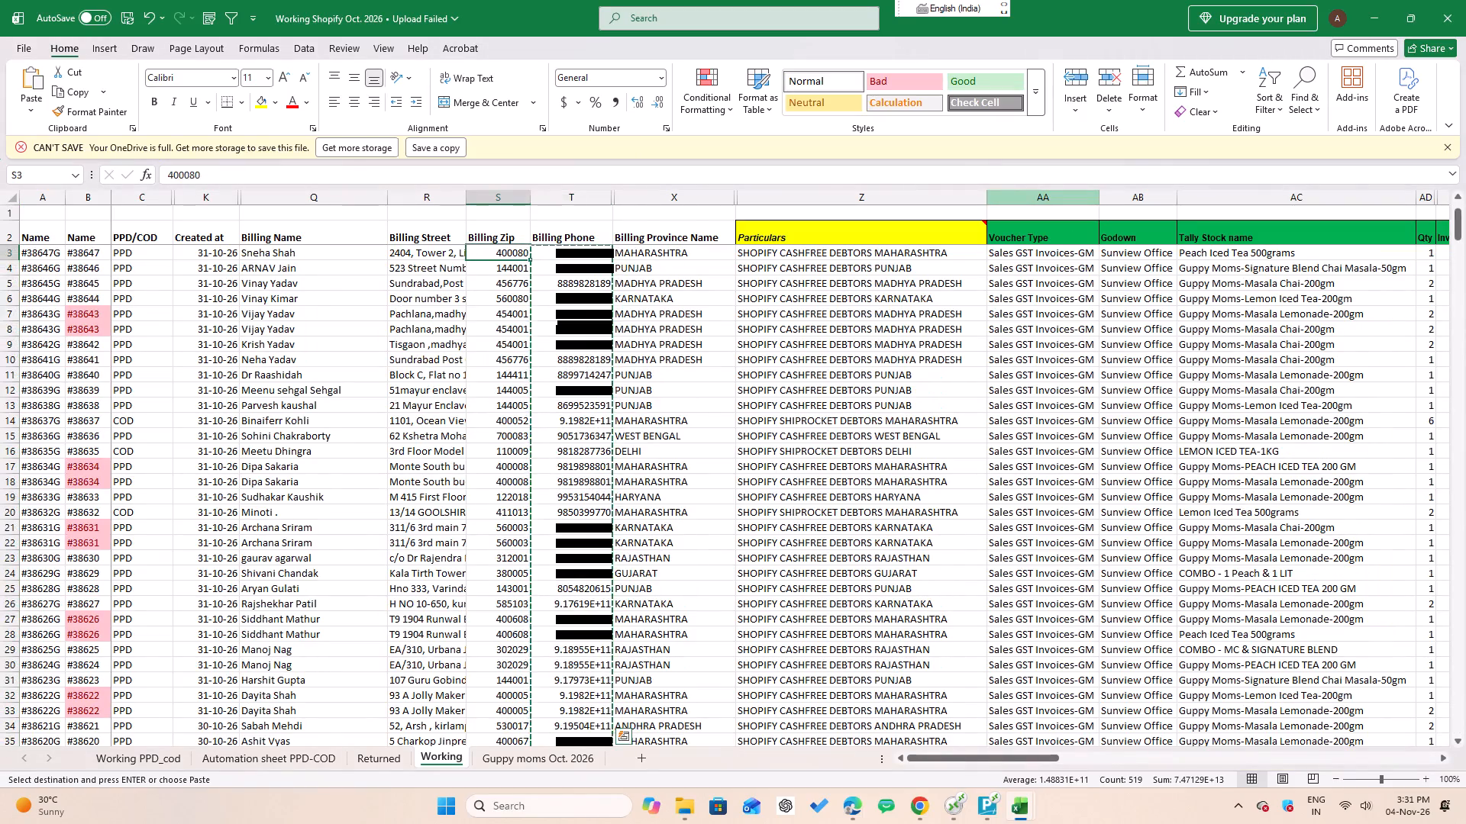
pyautogui.press('Up')
pyautogui.press('Right')
pyautogui.press('Right')
pyautogui.press('Down')
pyautogui.hotkey('ctrl', 'shift', 'Down')
pyautogui.hotkey('ctrl', 'c')
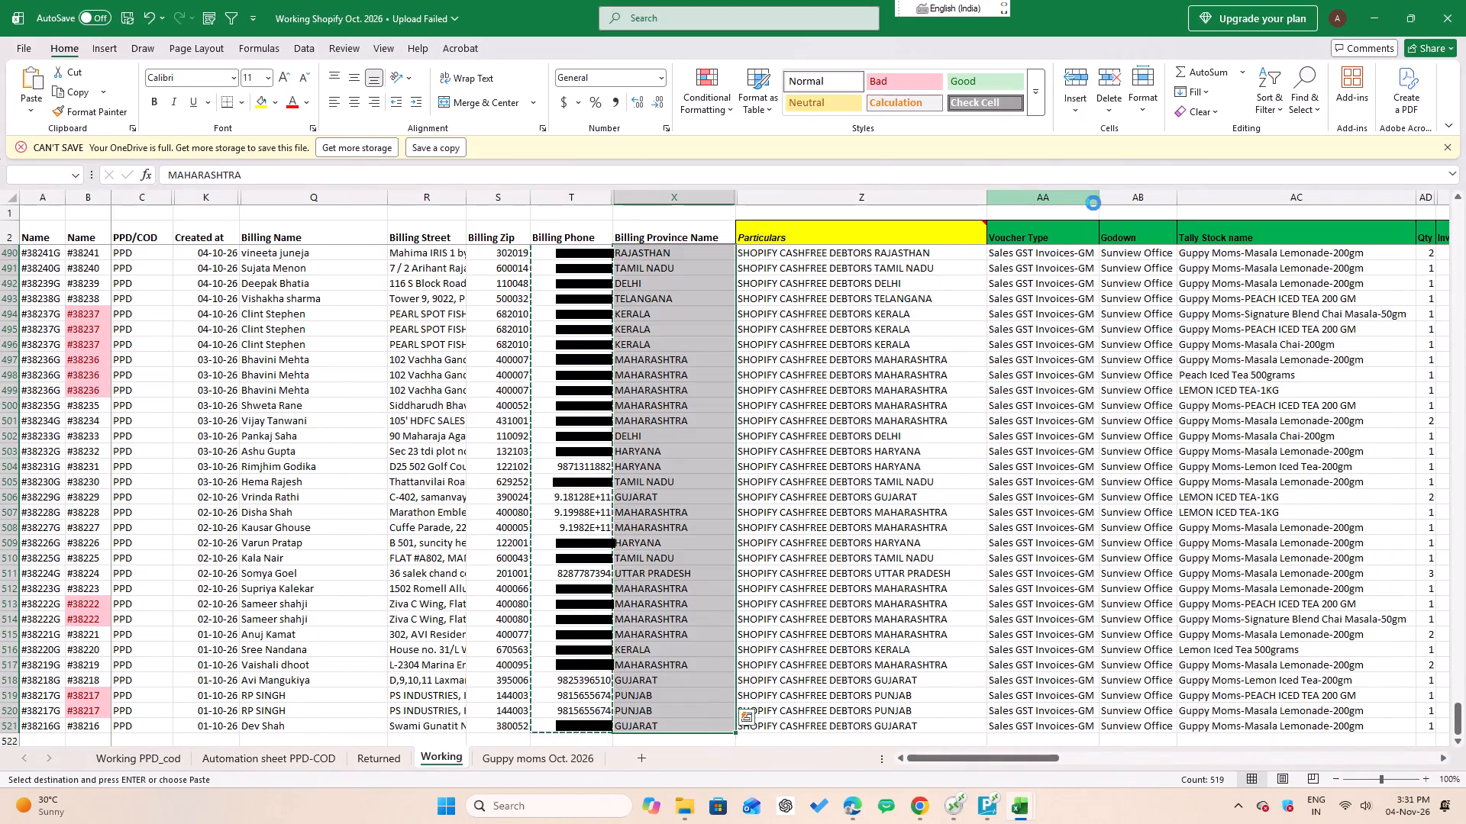
pyautogui.hotkey('alt', 'Tab')
pyautogui.press('Up')
pyautogui.press('Down')
pyautogui.hotkey('ctrl', 'v')
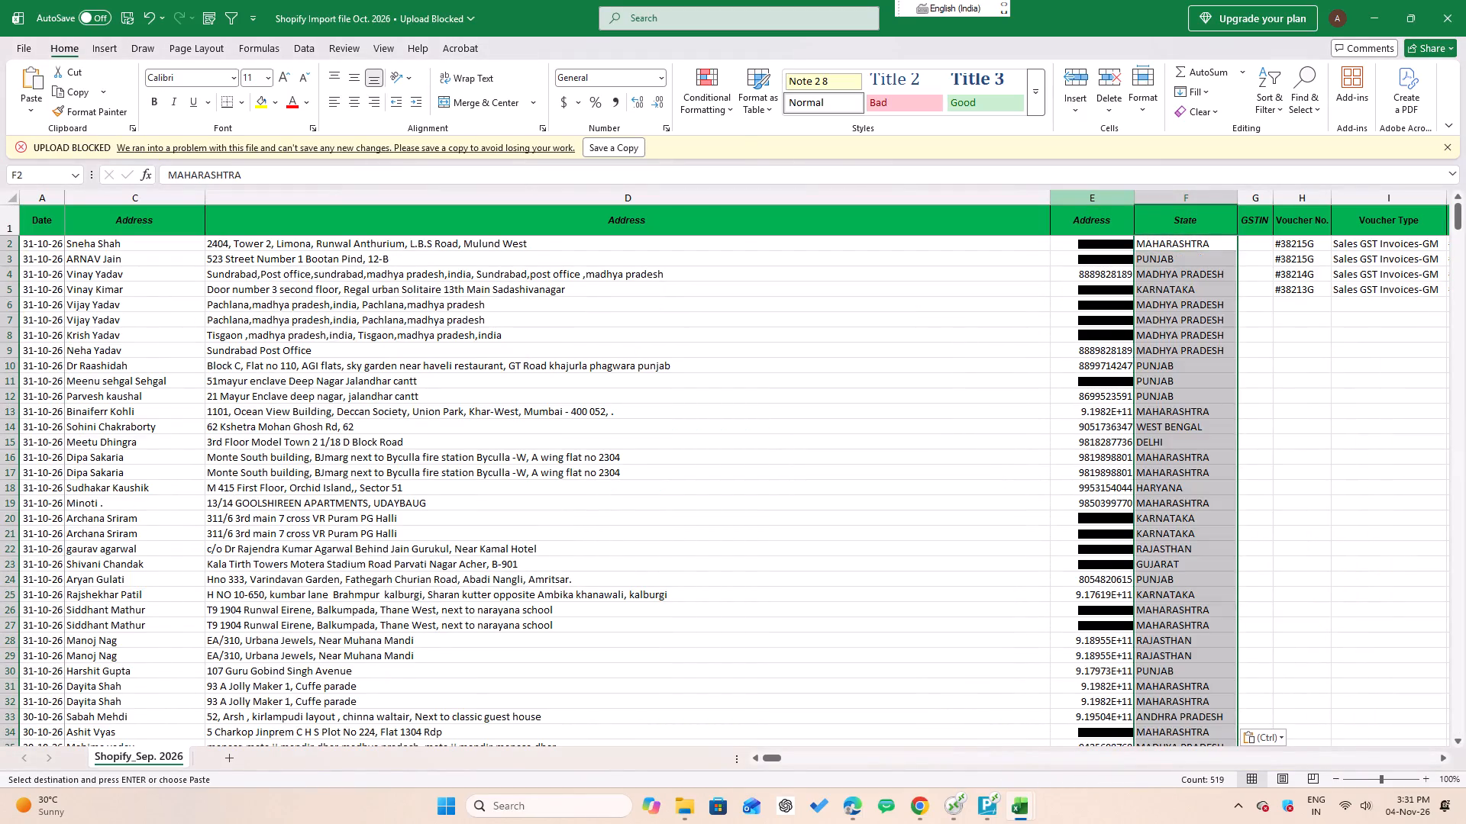
# Copy the G-suffixed order names in A3:A521 of the Working sheet into the import file's Voucher No. column, starting at H2.
pyautogui.press('Right')
pyautogui.hotkey('alt', 'Tab')
pyautogui.press('Up')
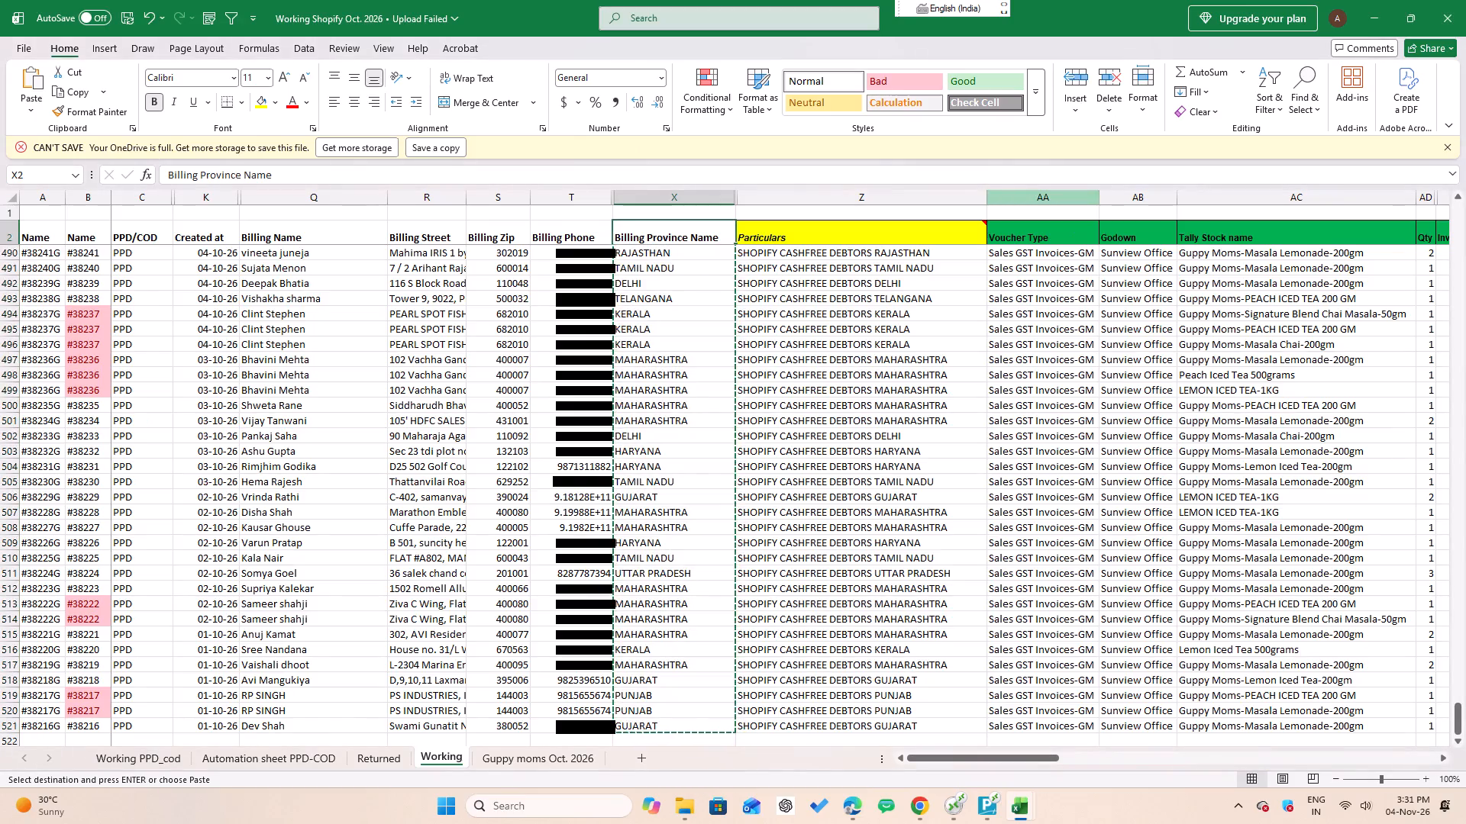
pyautogui.press('Left')
pyautogui.press('Left')
pyautogui.press('Left')
pyautogui.press('Left')
pyautogui.press('Left')
pyautogui.press('Left')
pyautogui.press('Left')
pyautogui.press('Left')
pyautogui.press('Down')
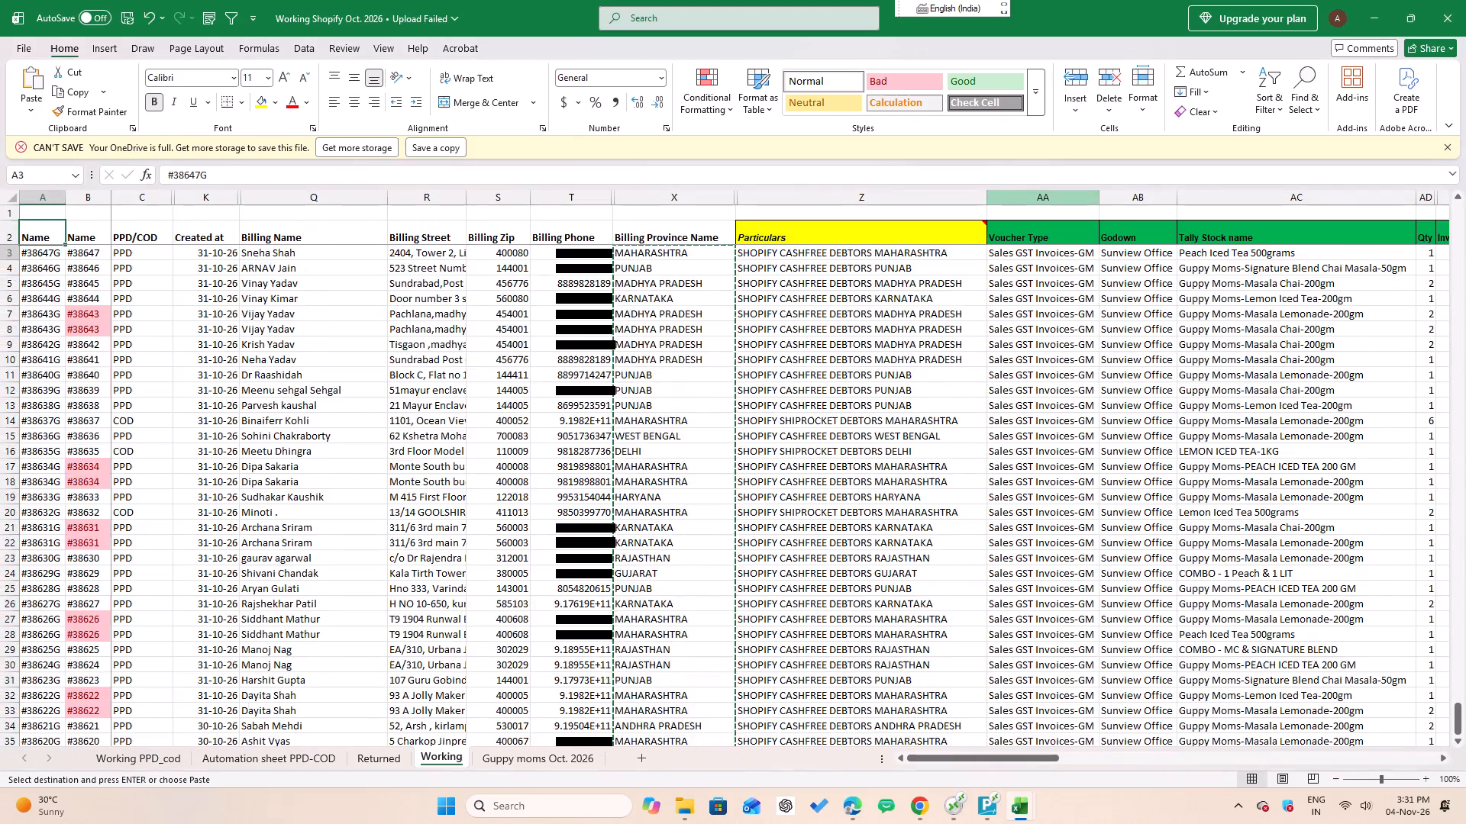
pyautogui.hotkey('ctrl', 'shift', 'Down')
pyautogui.hotkey('ctrl', 'c')
pyautogui.hotkey('alt', 'Tab')
pyautogui.press('Up')
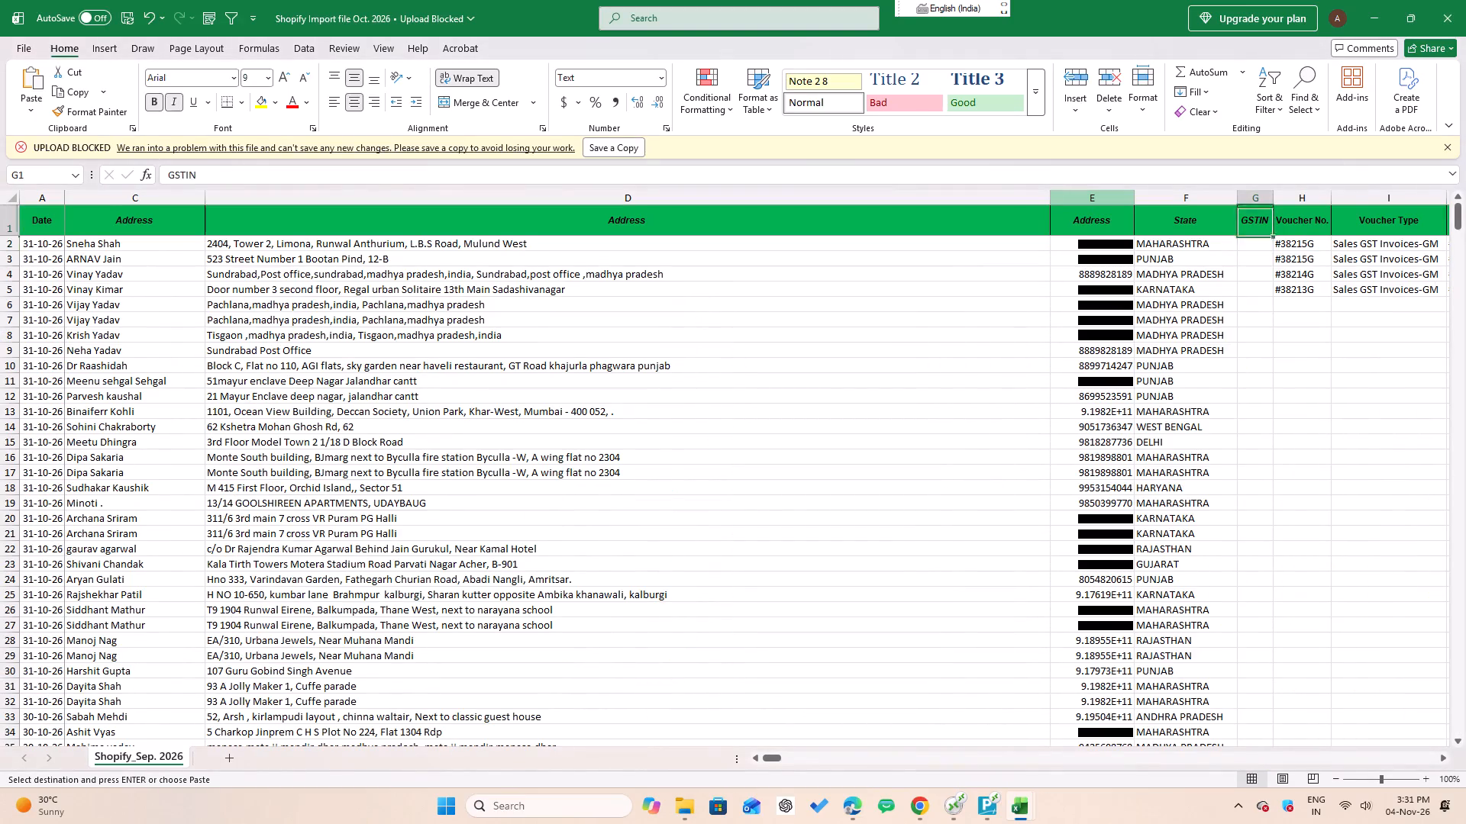
pyautogui.press('Right')
pyautogui.press('Down')
pyautogui.hotkey('ctrl', 'v')
# Paste the same copied order names into the Order no. column, starting at J2.
pyautogui.press('Right')
pyautogui.press('Right')
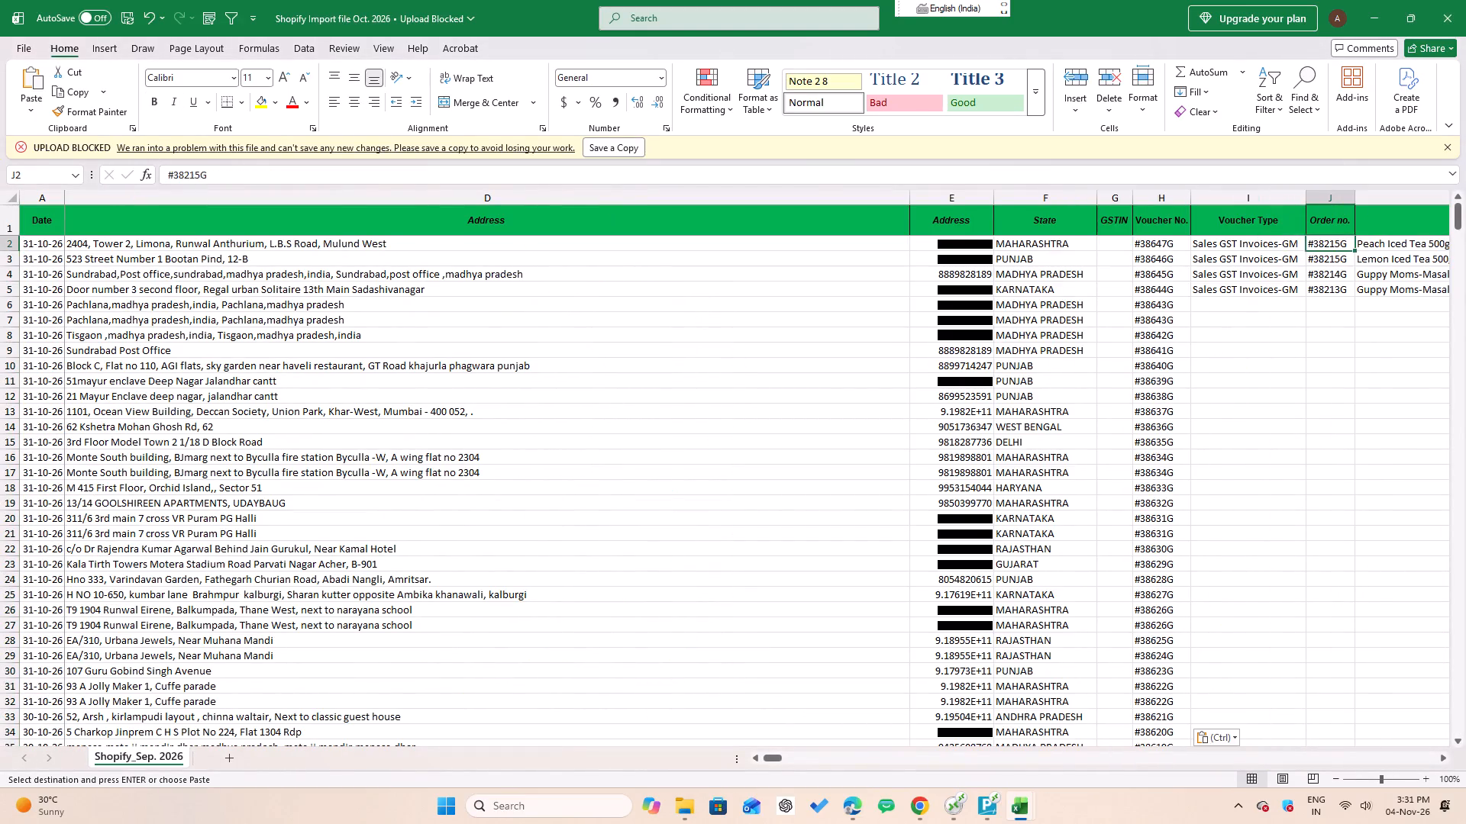
pyautogui.press('Up')
pyautogui.press('Down')
pyautogui.hotkey('ctrl', 'v')
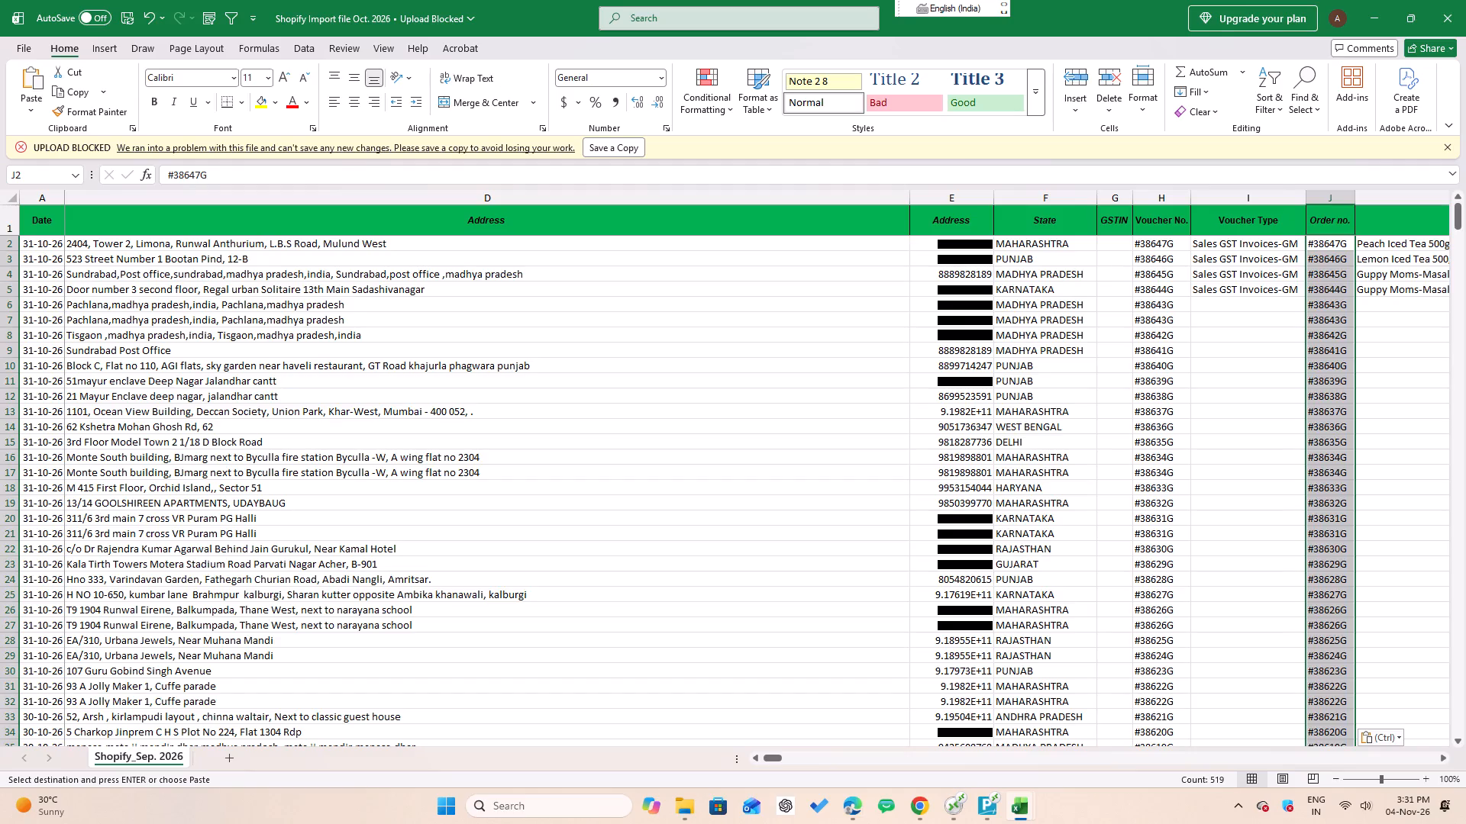
# Fill the Voucher Type Sales GST Invoices-GM down from I2 to I520 and save the import file.
pyautogui.press('Left')
pyautogui.hotkey('alt', 'Tab')
pyautogui.hotkey('alt', 'Tab')
pyautogui.press('Left')
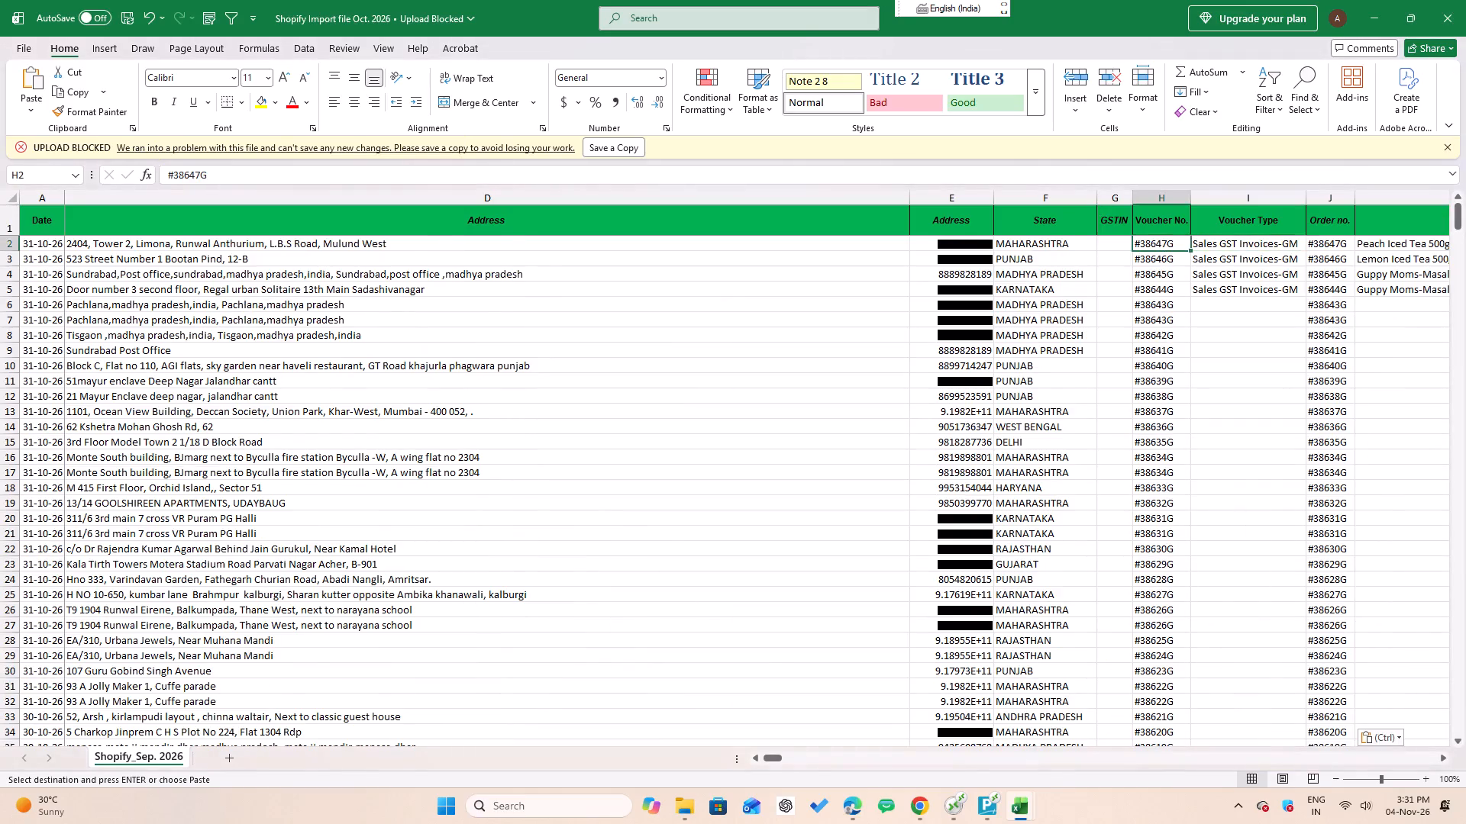
pyautogui.hotkey('ctrl', 'Down')
pyautogui.press('Right')
pyautogui.hotkey('ctrl', 'shift', 'Up')
pyautogui.hotkey('ctrl', 'shift', 'Up')
pyautogui.hotkey('ctrl', 'shift', 'Up')
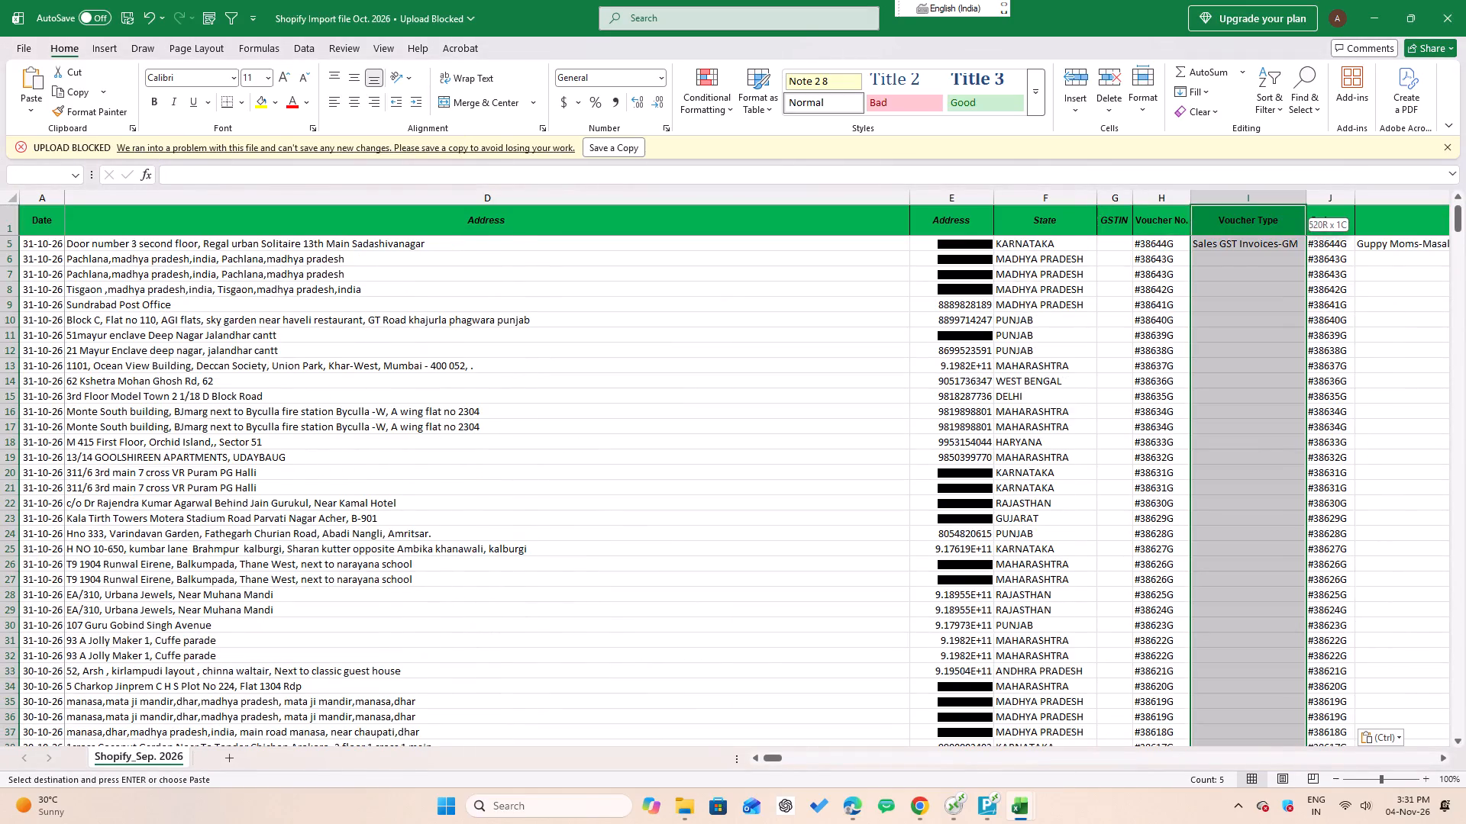
pyautogui.hotkey('shift', 'Down')
pyautogui.hotkey('ctrl', 'd')
pyautogui.hotkey('ctrl', 's')
# Return to the first data row of the Item Name column, K2, and save the import file.
pyautogui.press('Right')
pyautogui.press('Right')
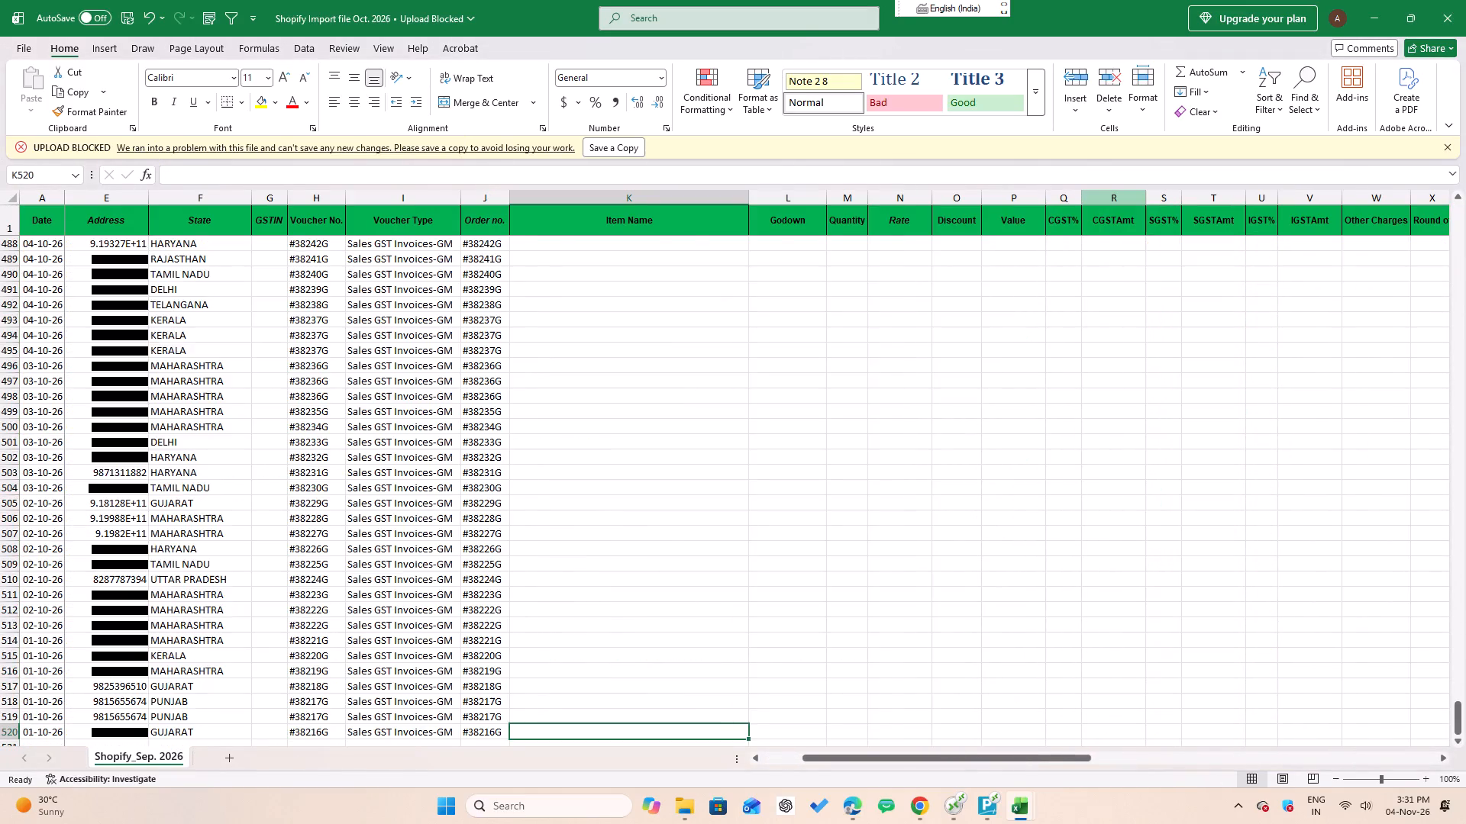
pyautogui.press('Up')
pyautogui.hotkey('ctrl', 'Up')
pyautogui.press('Up')
pyautogui.hotkey('ctrl', 'Up')
pyautogui.hotkey('ctrl', 'Up')
pyautogui.press('Up')
pyautogui.press('Down')
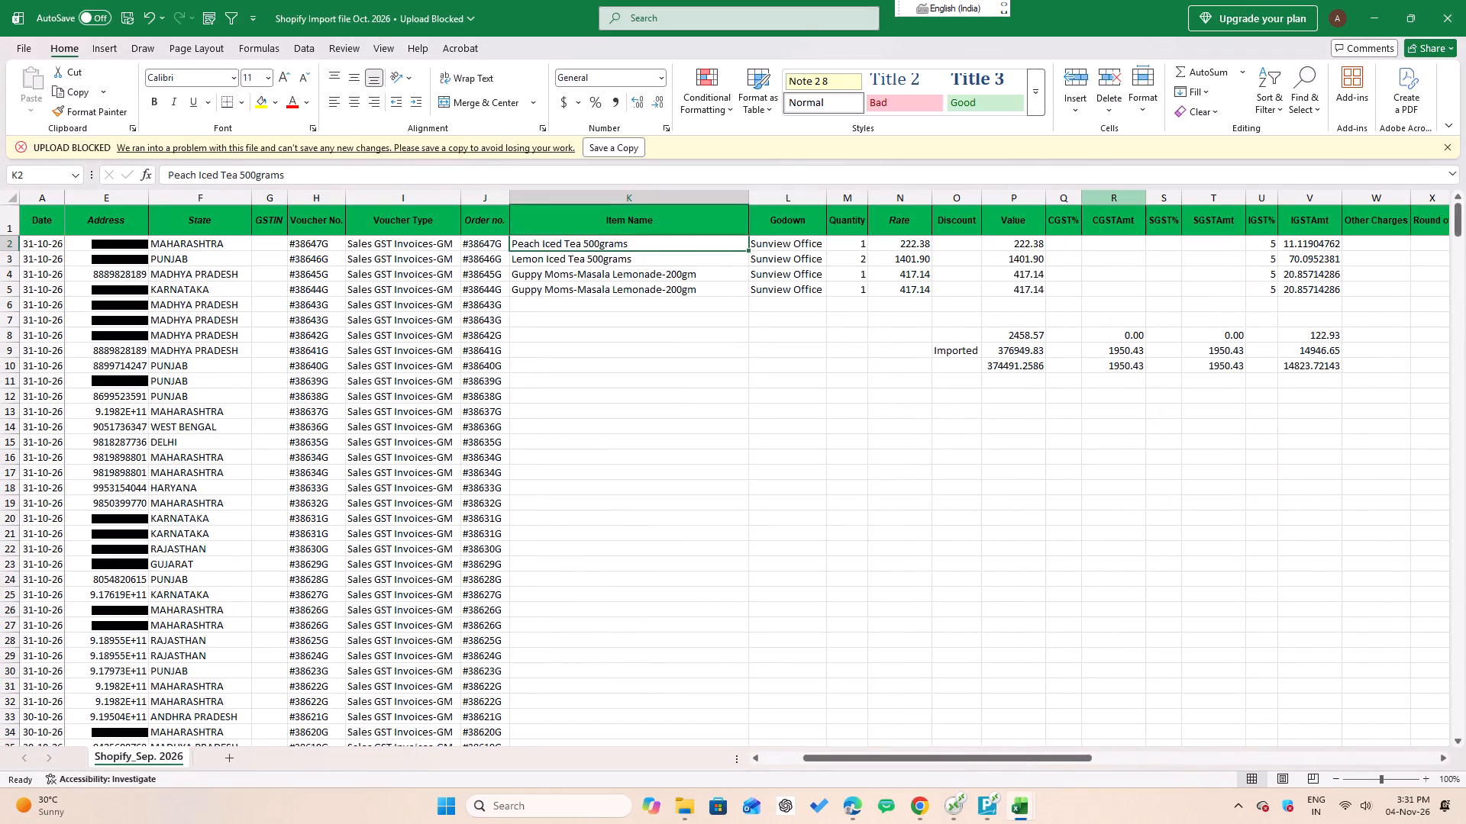
pyautogui.press('Down')
pyautogui.hotkey('ctrl', 's')
pyautogui.press('Up')
pyautogui.press('Up')
pyautogui.press('Down')
# Copy the Tally Stock name entries in AC3:AC521 of the Working sheet into the import file's Item Name column, starting at K2.
pyautogui.hotkey('alt', 'Tab')
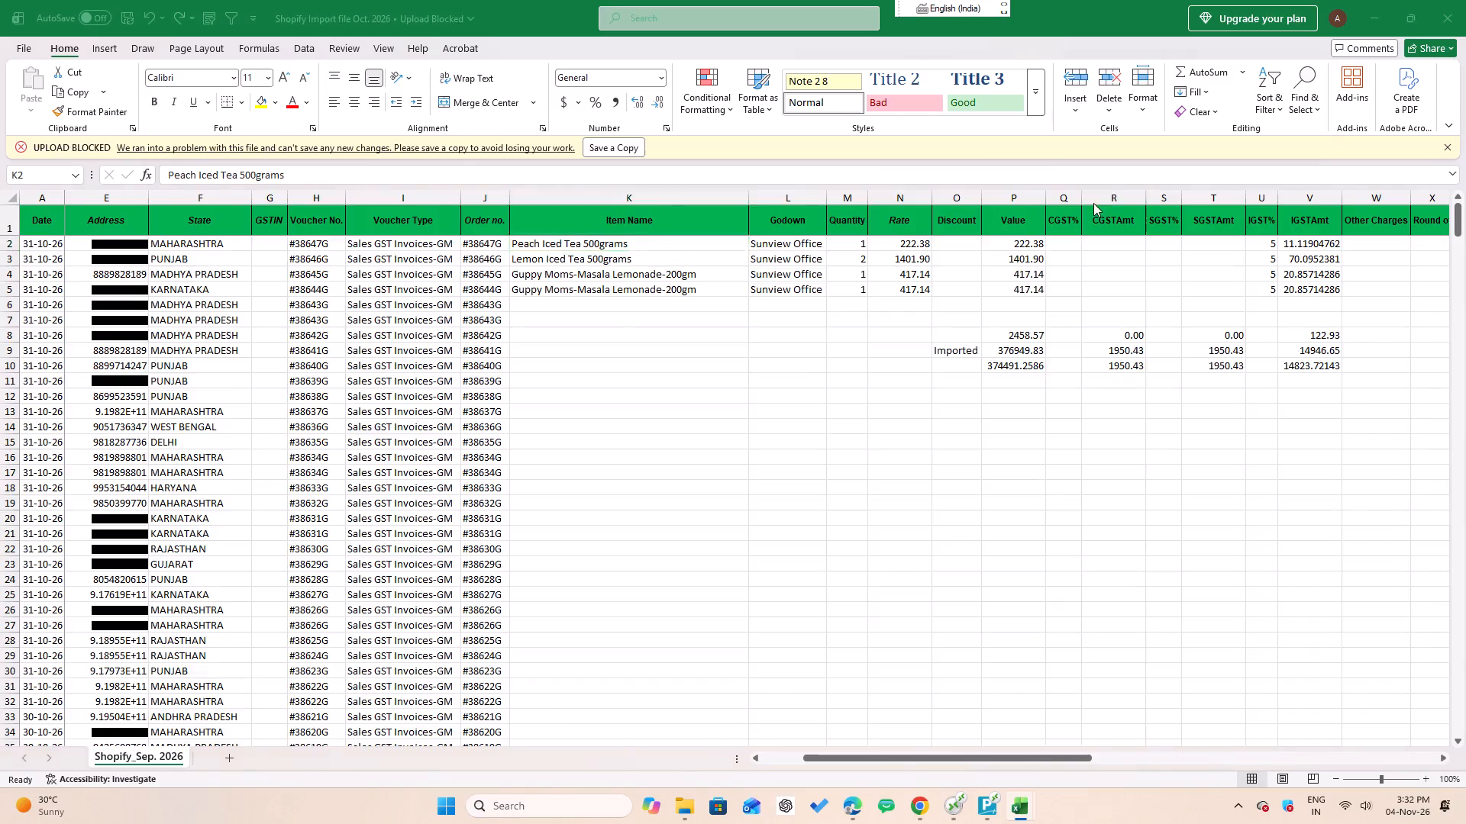
pyautogui.press('Right')
pyautogui.press('Up')
pyautogui.press('Right')
pyautogui.press('Right')
pyautogui.press('Right')
pyautogui.press('Right')
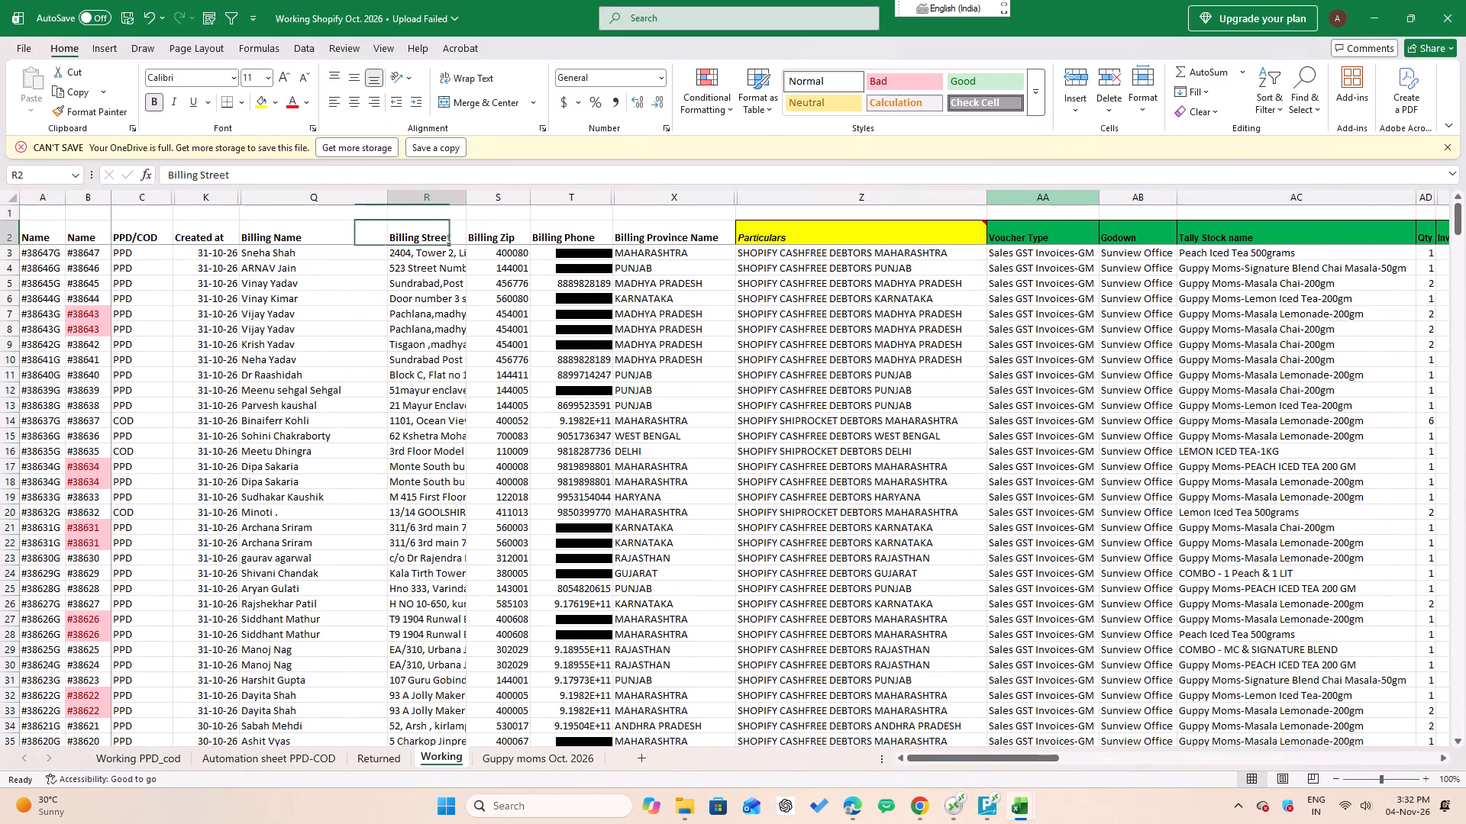
pyautogui.hotkey('alt', 'Tab')
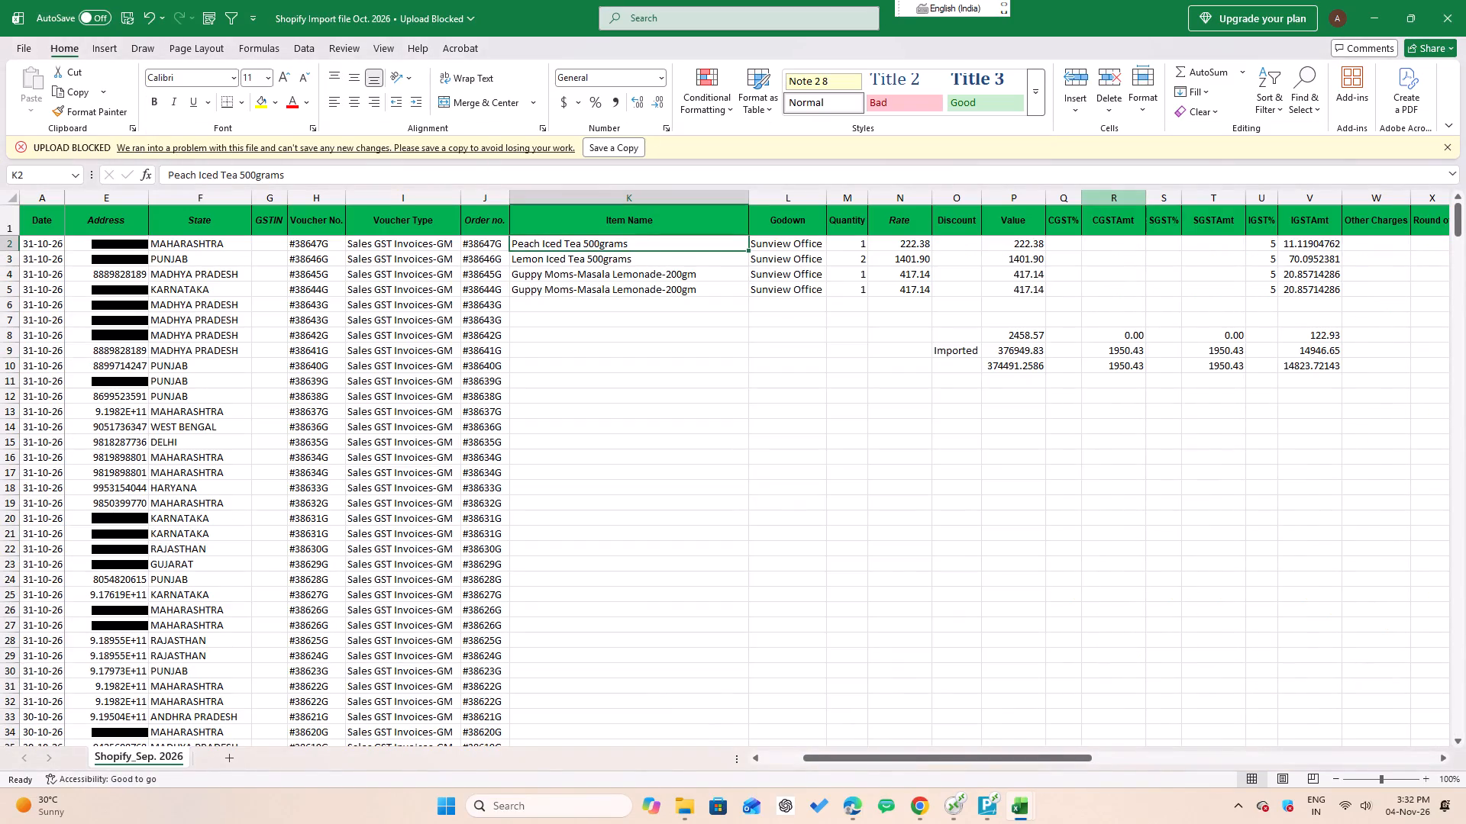
pyautogui.press('Up')
pyautogui.press('Down')
pyautogui.hotkey('alt', 'Tab')
pyautogui.press('Right')
pyautogui.press('Right')
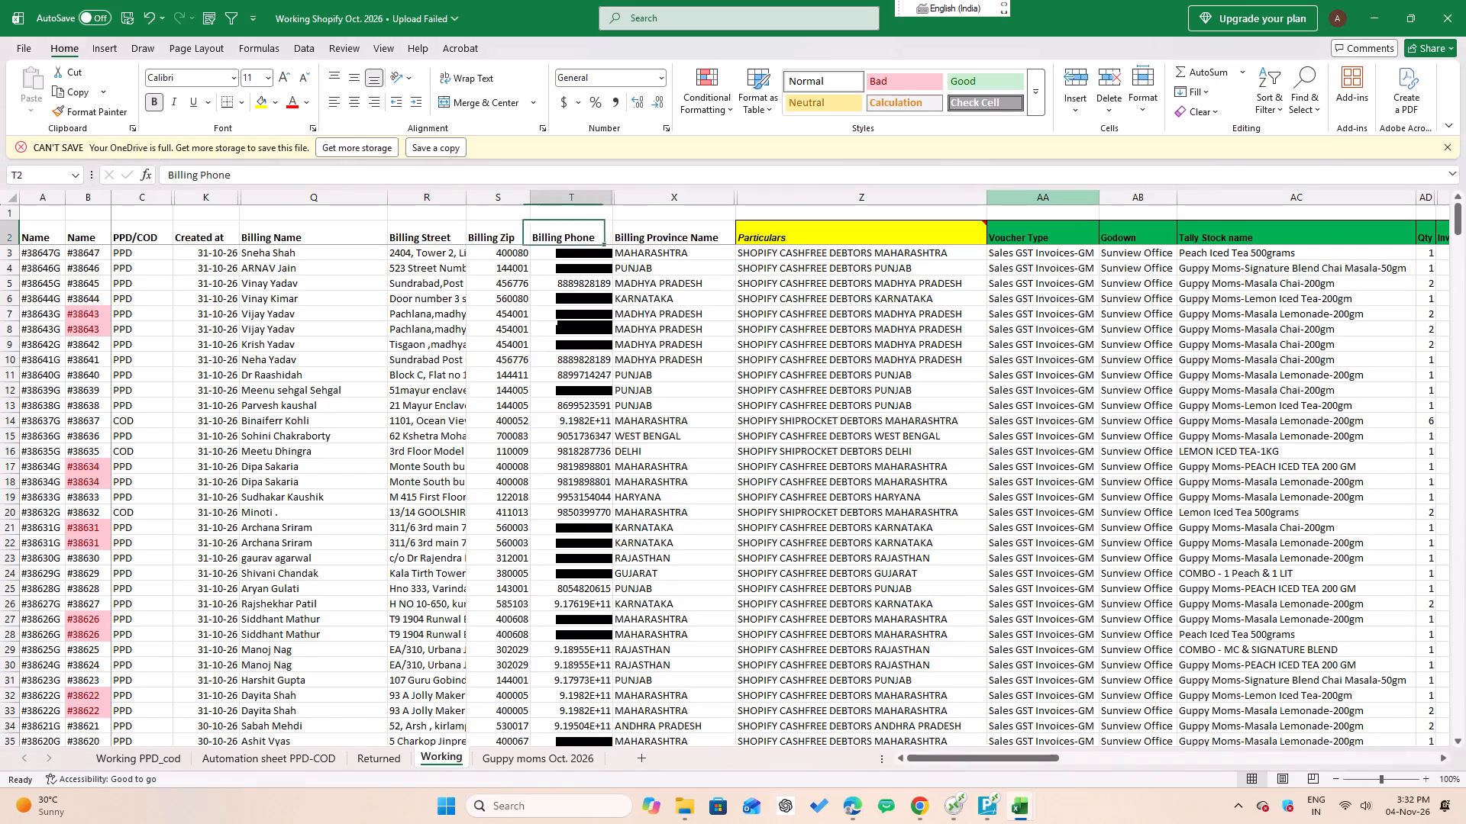
pyautogui.press('Right')
pyautogui.press('Right')
pyautogui.press('Right')
pyautogui.press('Left')
pyautogui.press('Down')
pyautogui.press('Right')
pyautogui.press('Right')
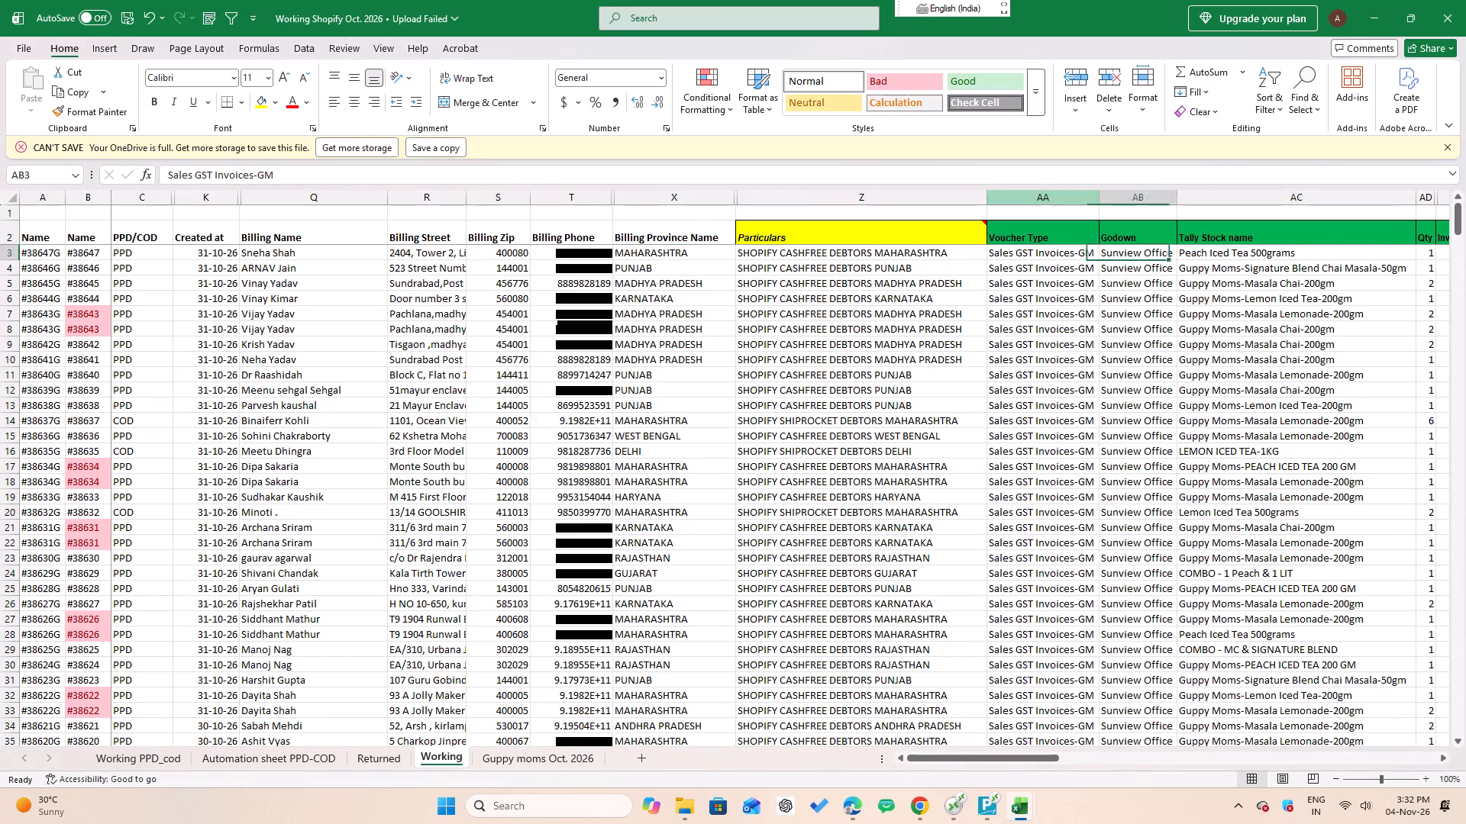
pyautogui.press('Right')
pyautogui.press('Up')
pyautogui.press('Down')
pyautogui.hotkey('ctrl', 'shift', 'Down')
pyautogui.hotkey('ctrl', 'c')
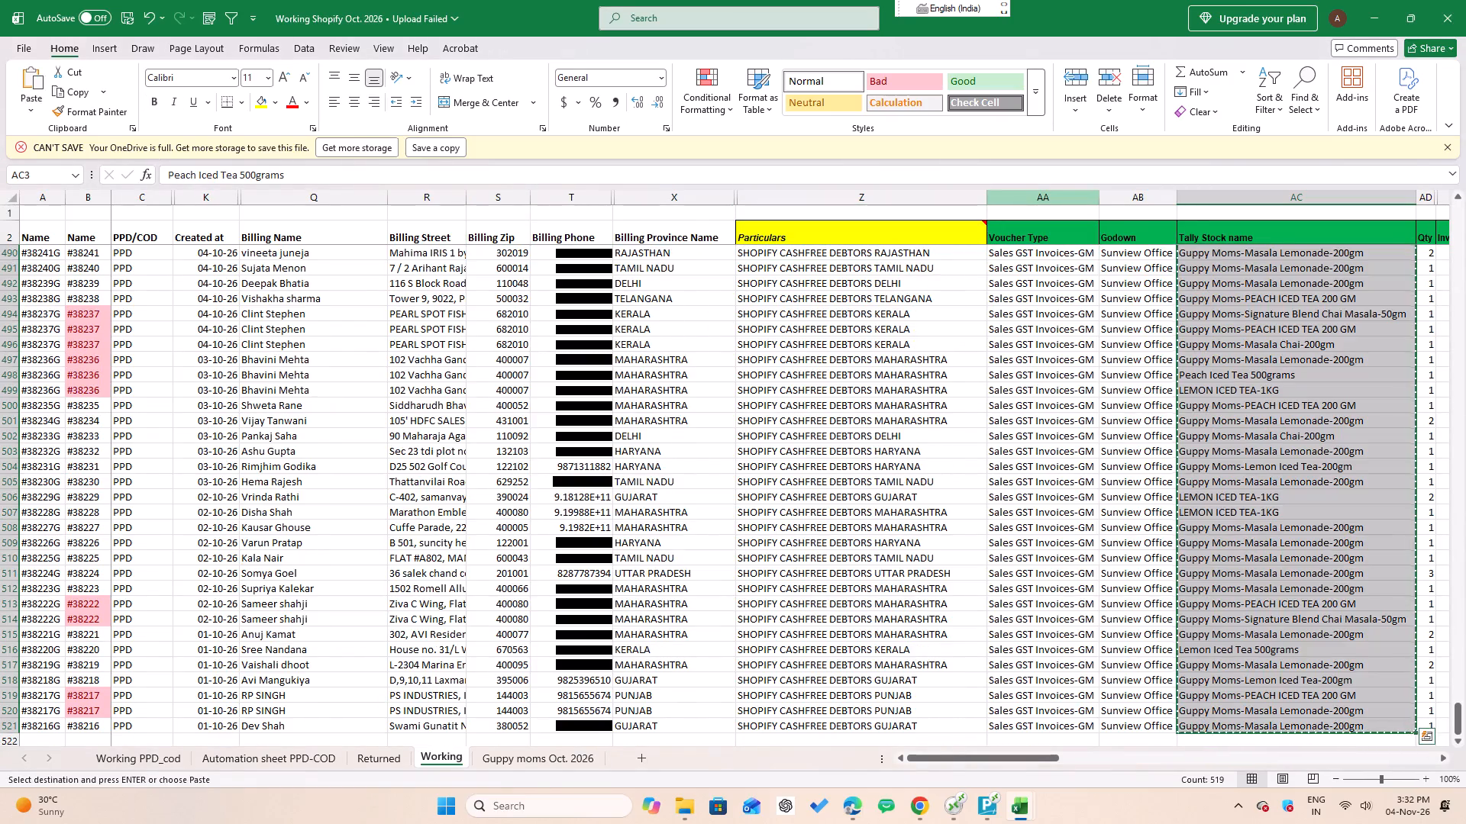
pyautogui.hotkey('alt', 'Tab')
pyautogui.press('Up')
pyautogui.press('Down')
pyautogui.hotkey('ctrl', 'v')
# Fill the Godown value Sunview Office down from L5 to L520 and save the import file.
pyautogui.press('Right')
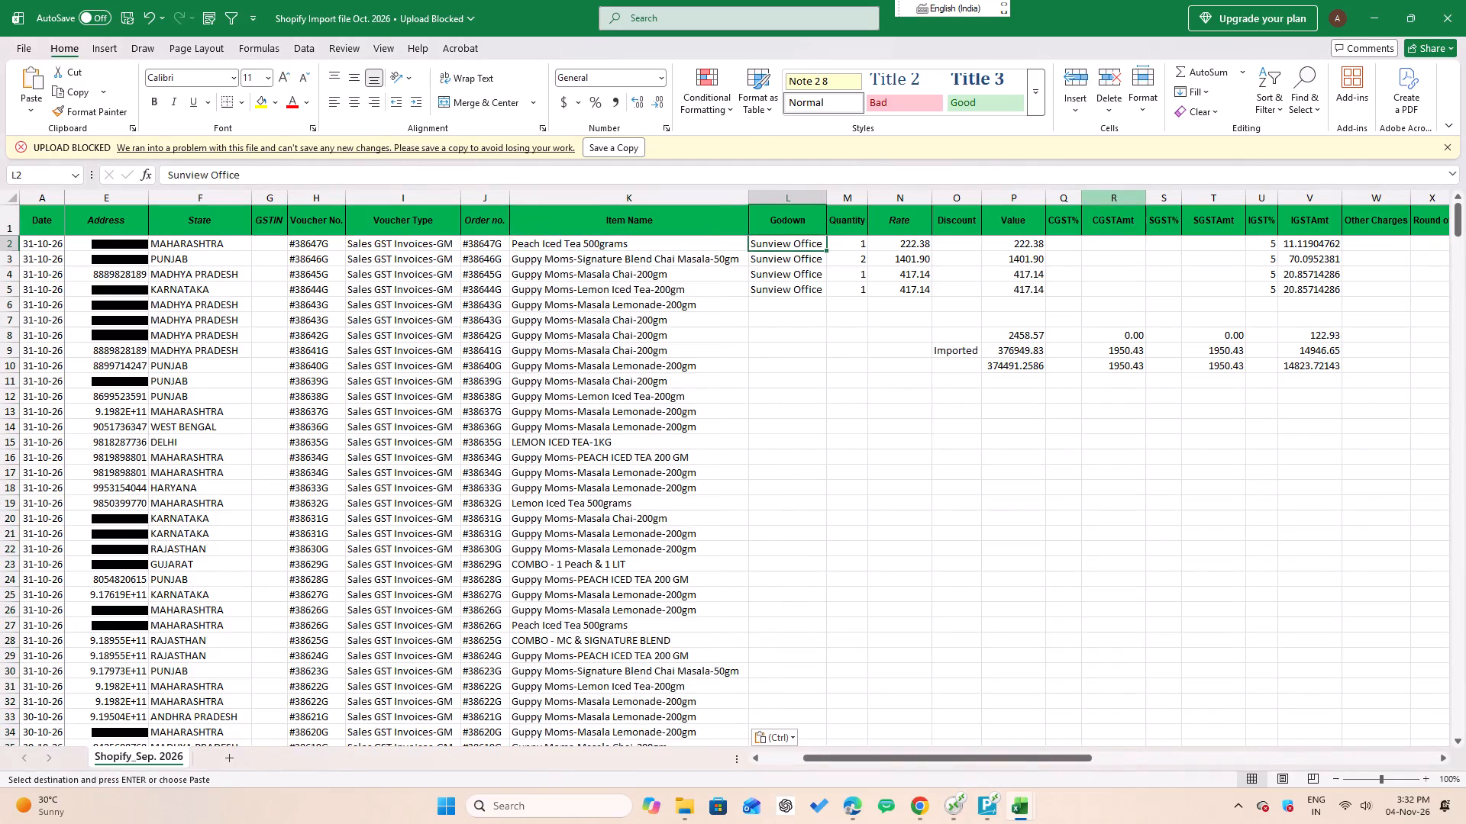
pyautogui.press('Left')
pyautogui.hotkey('ctrl', 'Down')
pyautogui.press('Right')
pyautogui.hotkey('ctrl', 'shift', 'Up')
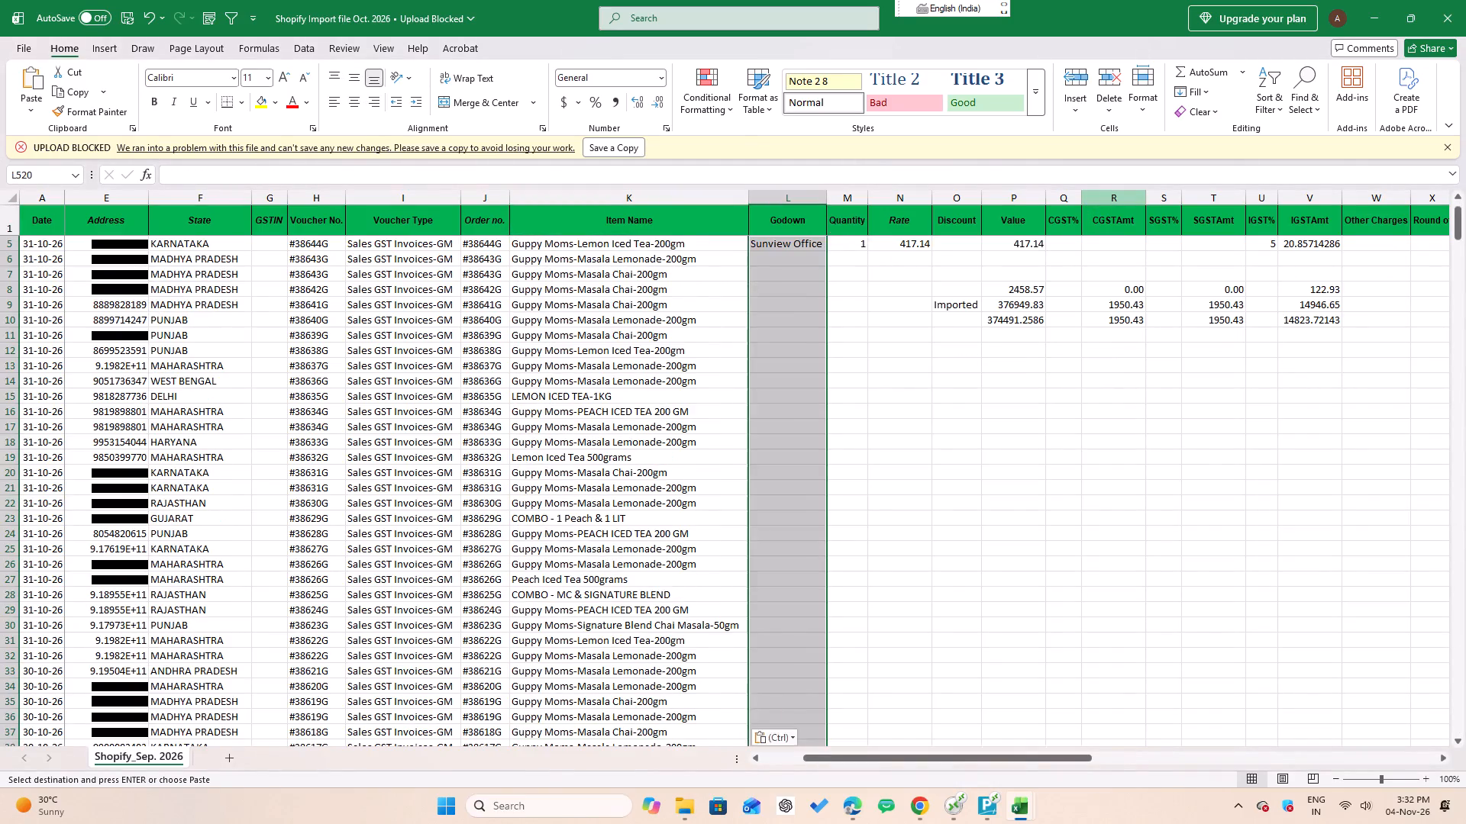
pyautogui.hotkey('ctrl', 'd')
pyautogui.hotkey('ctrl', 'Up')
pyautogui.press('Down')
pyautogui.press('Up')
pyautogui.press('Right')
pyautogui.press('Down')
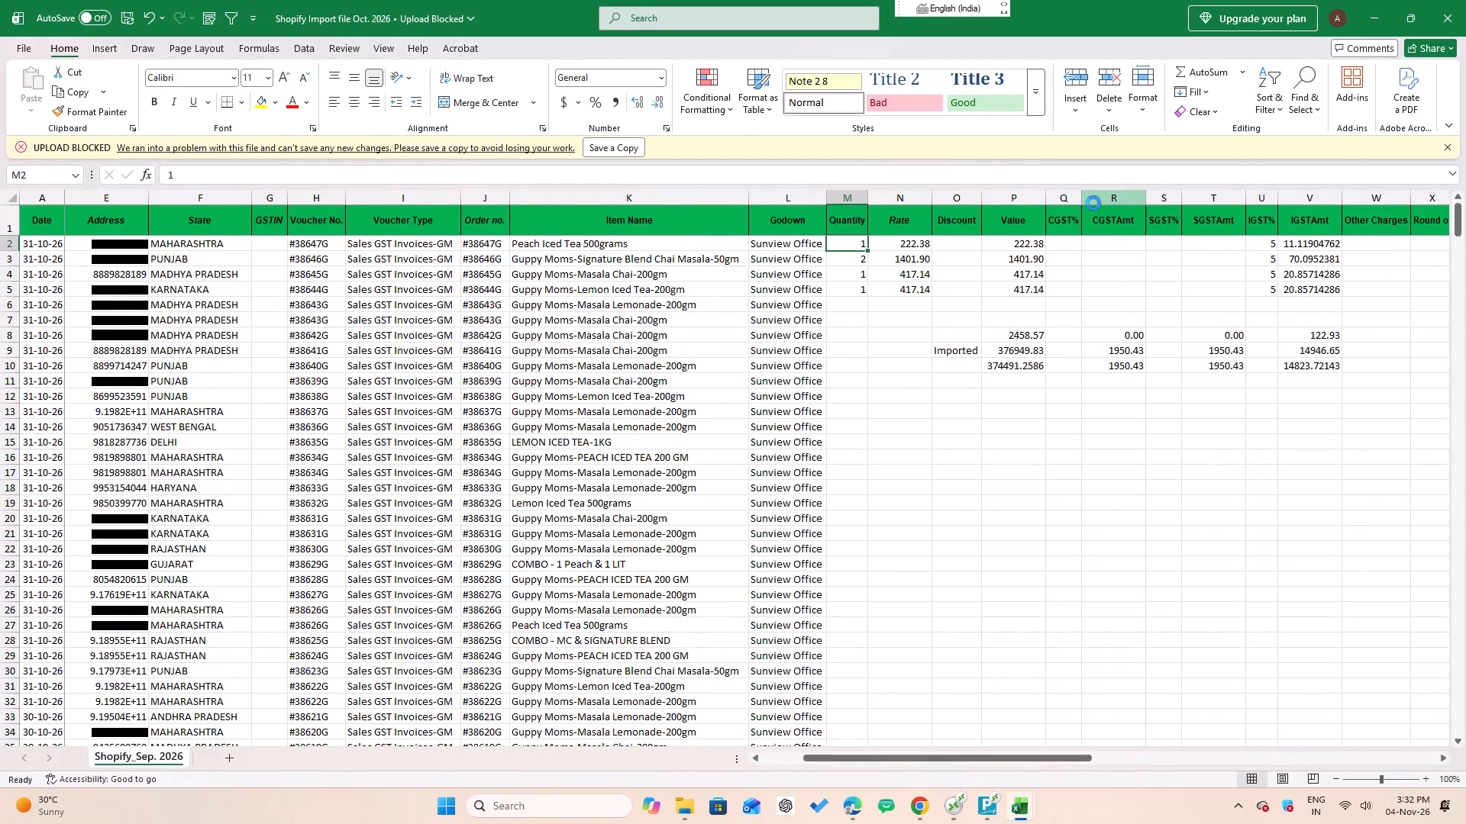
pyautogui.hotkey('ctrl', 's')
# Copy the Qty values in AD3:AD521 of the Working sheet into the import file's Quantity column, starting at M2.
pyautogui.hotkey('alt', 'Tab')
pyautogui.press('Up')
pyautogui.press('Right')
pyautogui.press('Down')
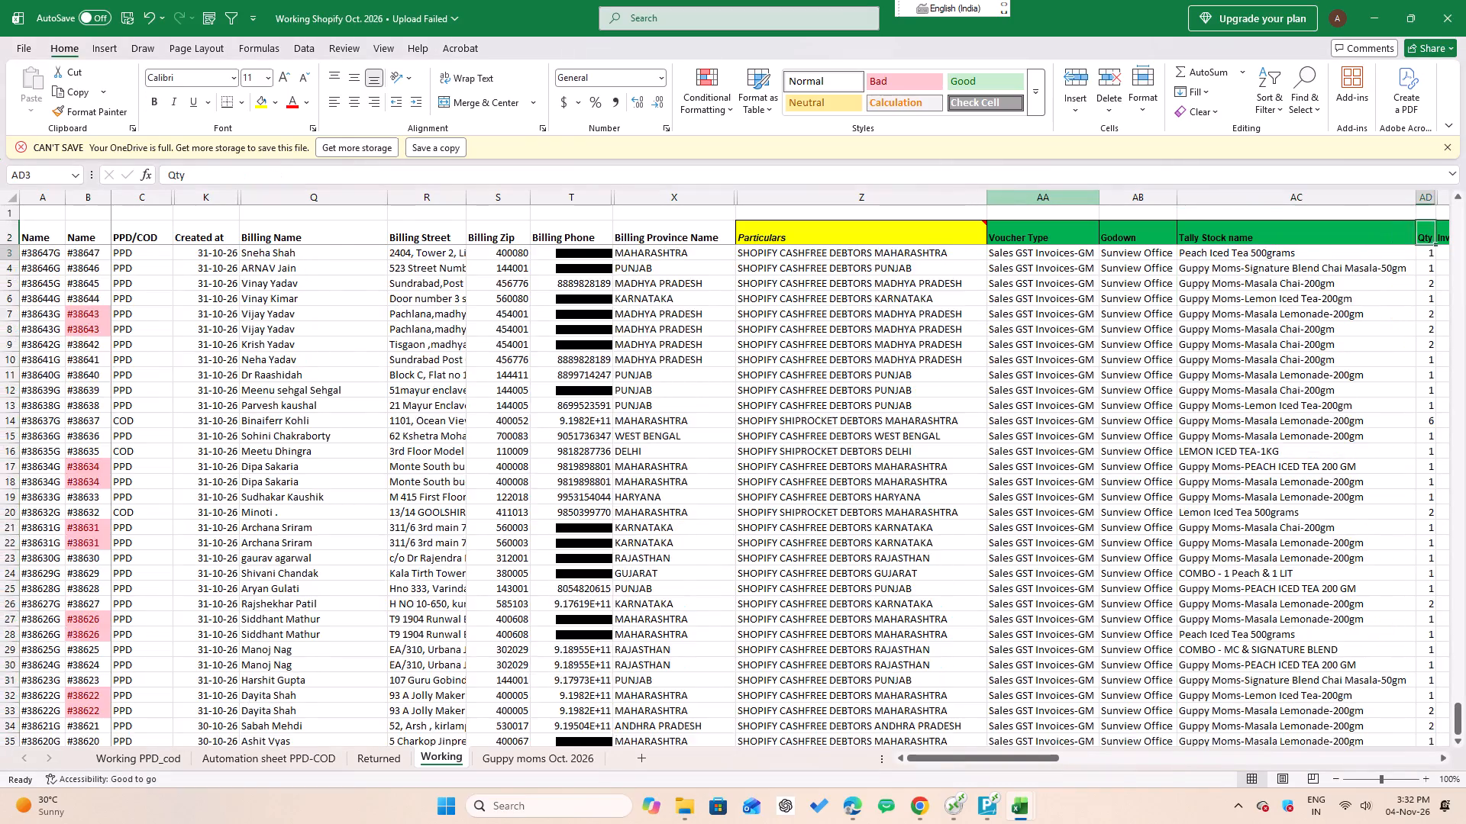
pyautogui.hotkey('ctrl', 'shift', 'Down')
pyautogui.hotkey('ctrl', 'c')
pyautogui.hotkey('alt', 'Tab')
pyautogui.press('Up')
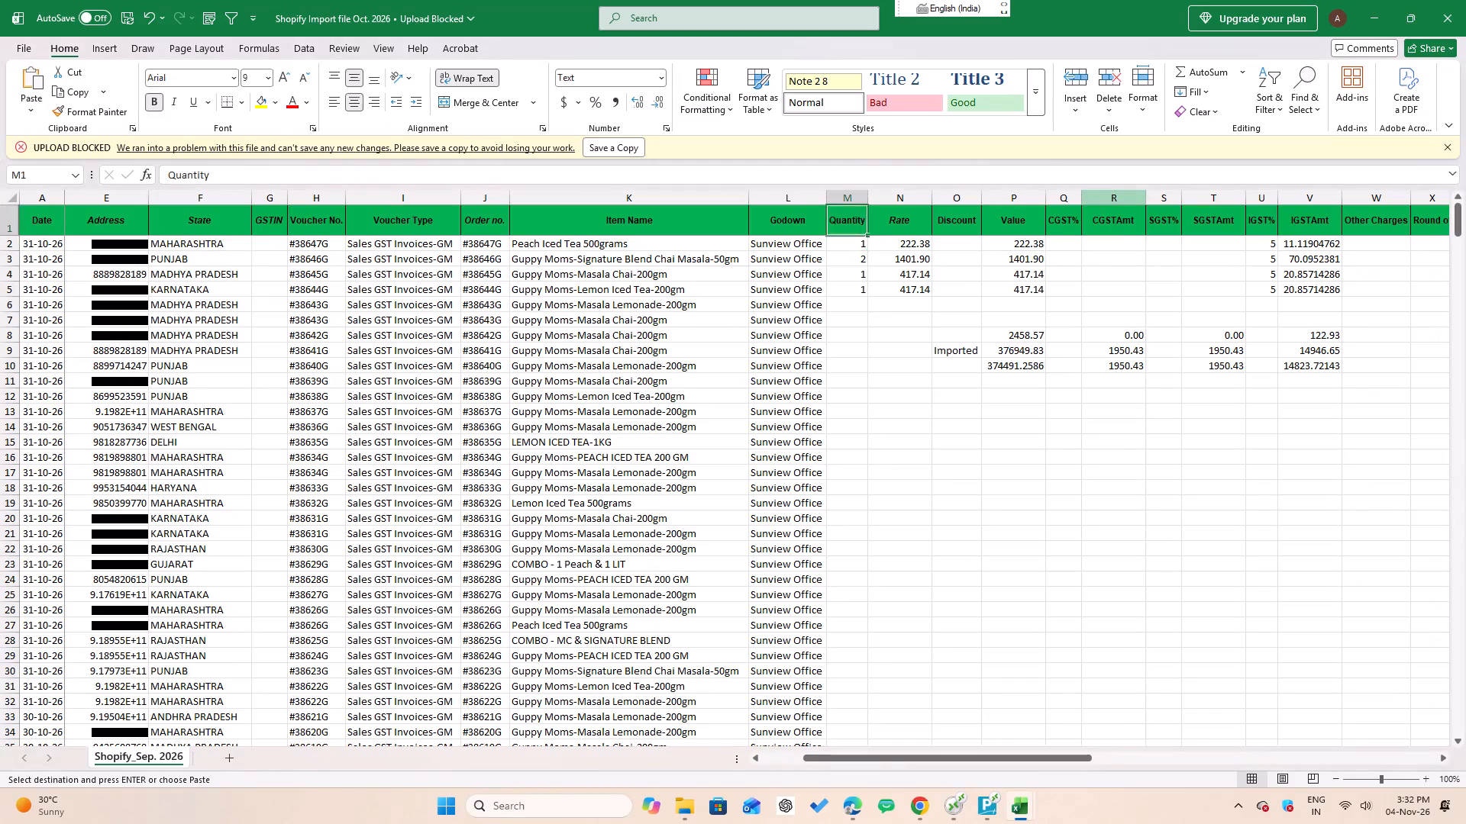
pyautogui.press('Down')
pyautogui.hotkey('ctrl', 'v')
# Copy the Taxable Value figures in AH3:AH521 of the Working sheet into the import file's Rate column, starting at N2.
pyautogui.press('Right')
pyautogui.hotkey('alt', 'Tab')
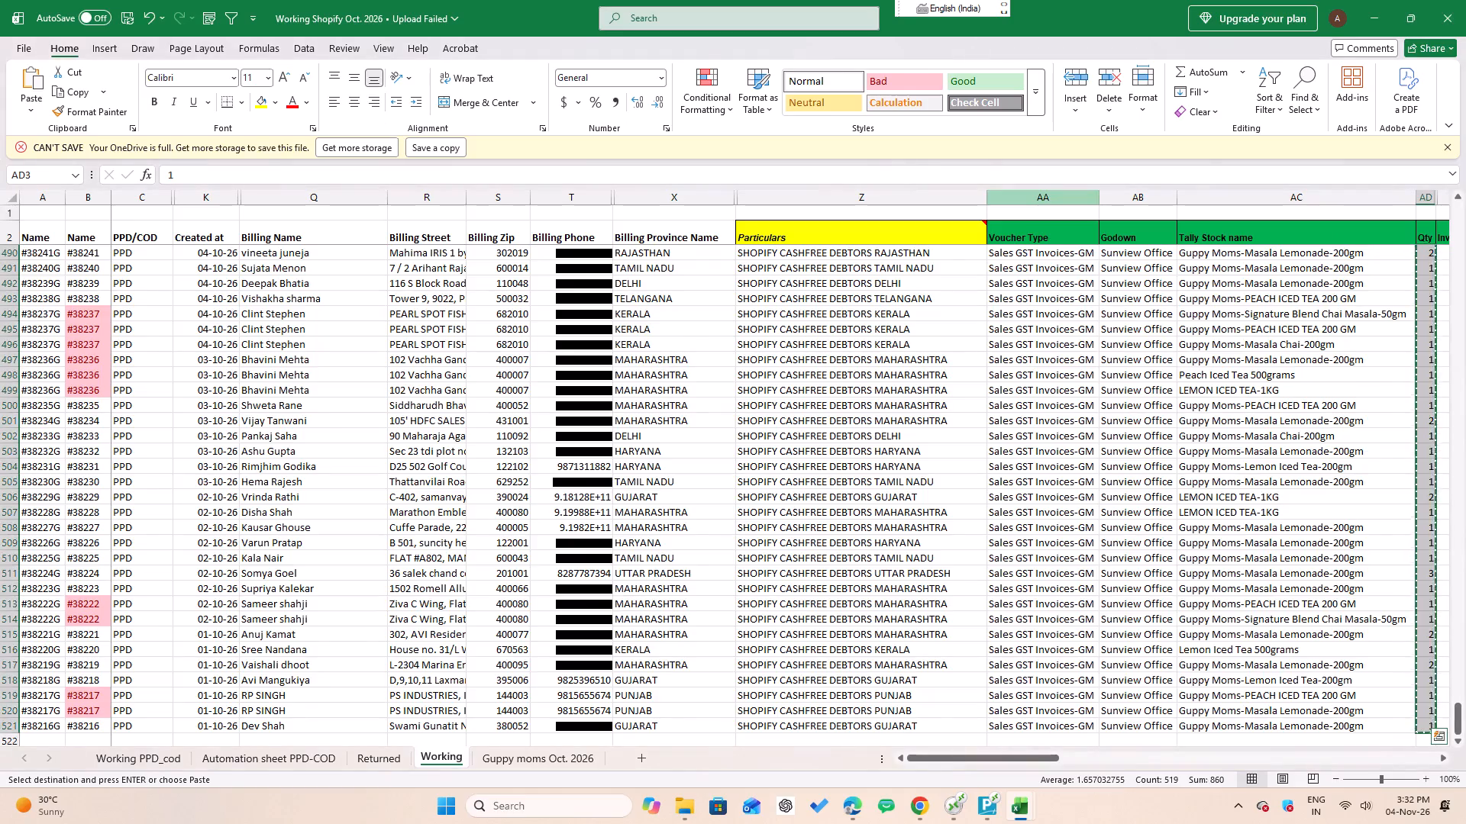
pyautogui.press('Up')
pyautogui.press('Right')
pyautogui.press('Right')
pyautogui.press('Right')
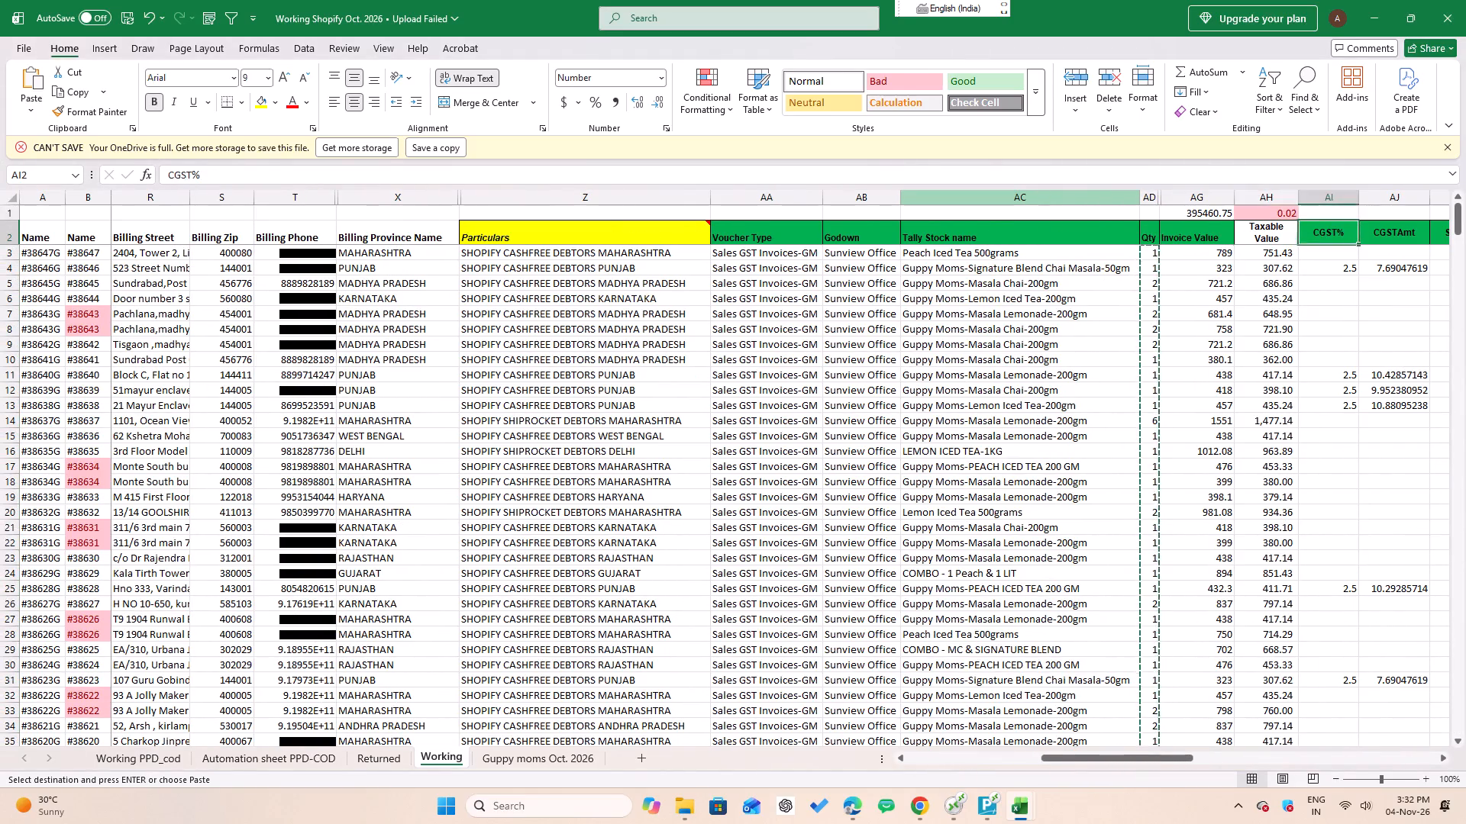
pyautogui.press('Left')
pyautogui.press('Down')
pyautogui.hotkey('ctrl', 'shift', 'Down')
pyautogui.hotkey('ctrl', 'c')
pyautogui.hotkey('alt', 'Tab')
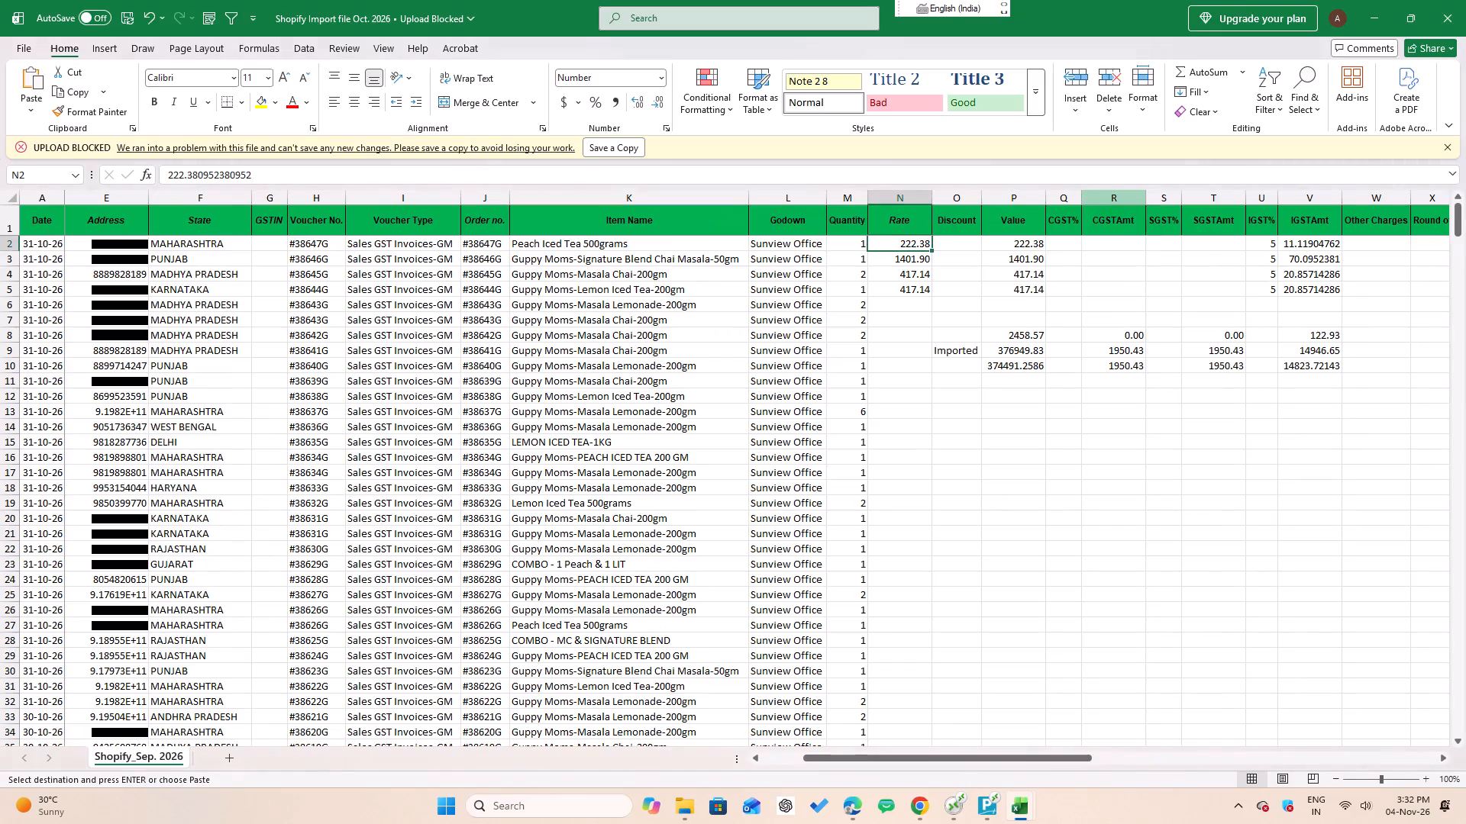
pyautogui.press('Up')
pyautogui.press('Down')
pyautogui.hotkey('ctrl', 'v')
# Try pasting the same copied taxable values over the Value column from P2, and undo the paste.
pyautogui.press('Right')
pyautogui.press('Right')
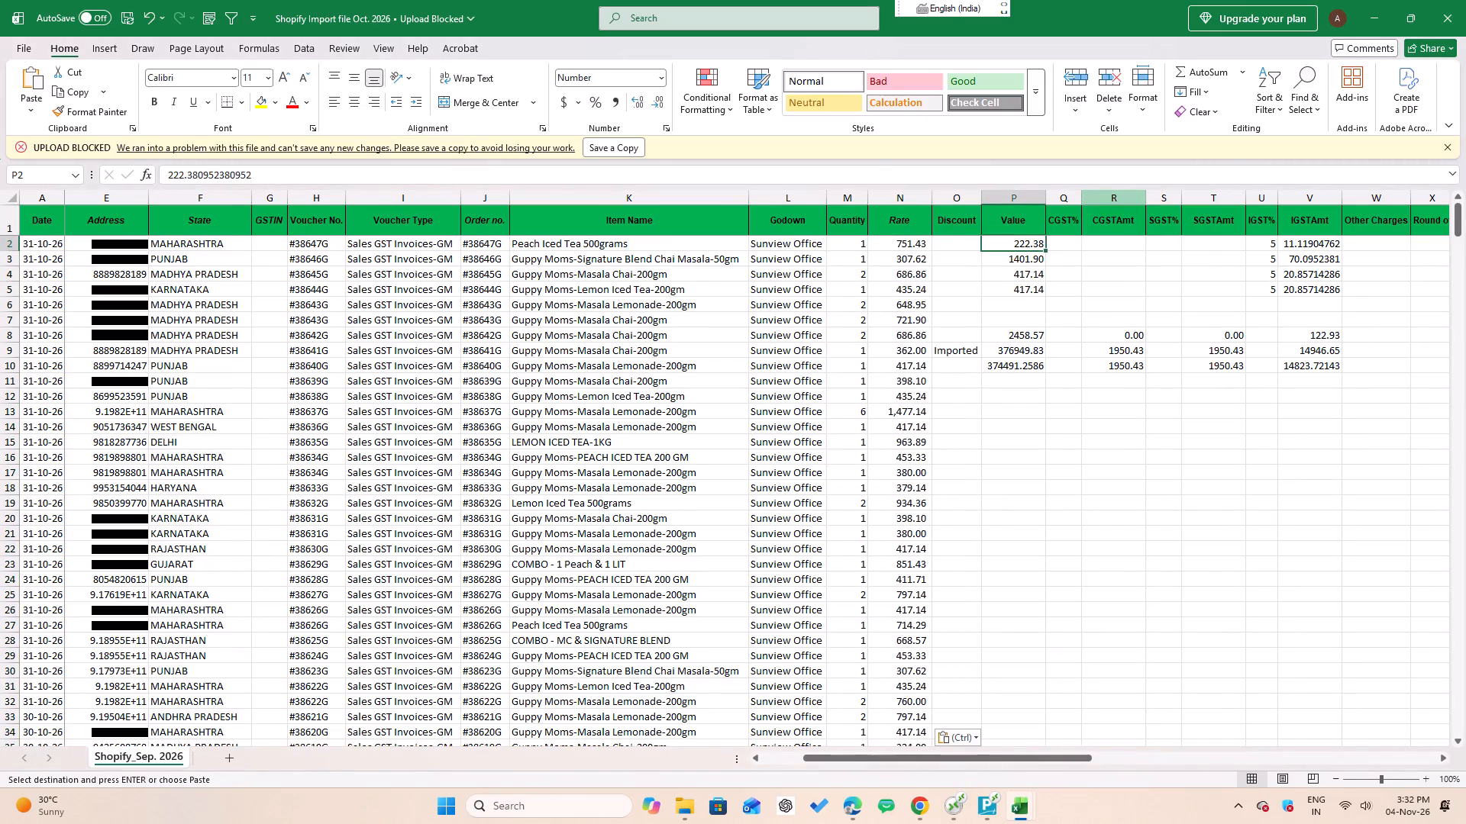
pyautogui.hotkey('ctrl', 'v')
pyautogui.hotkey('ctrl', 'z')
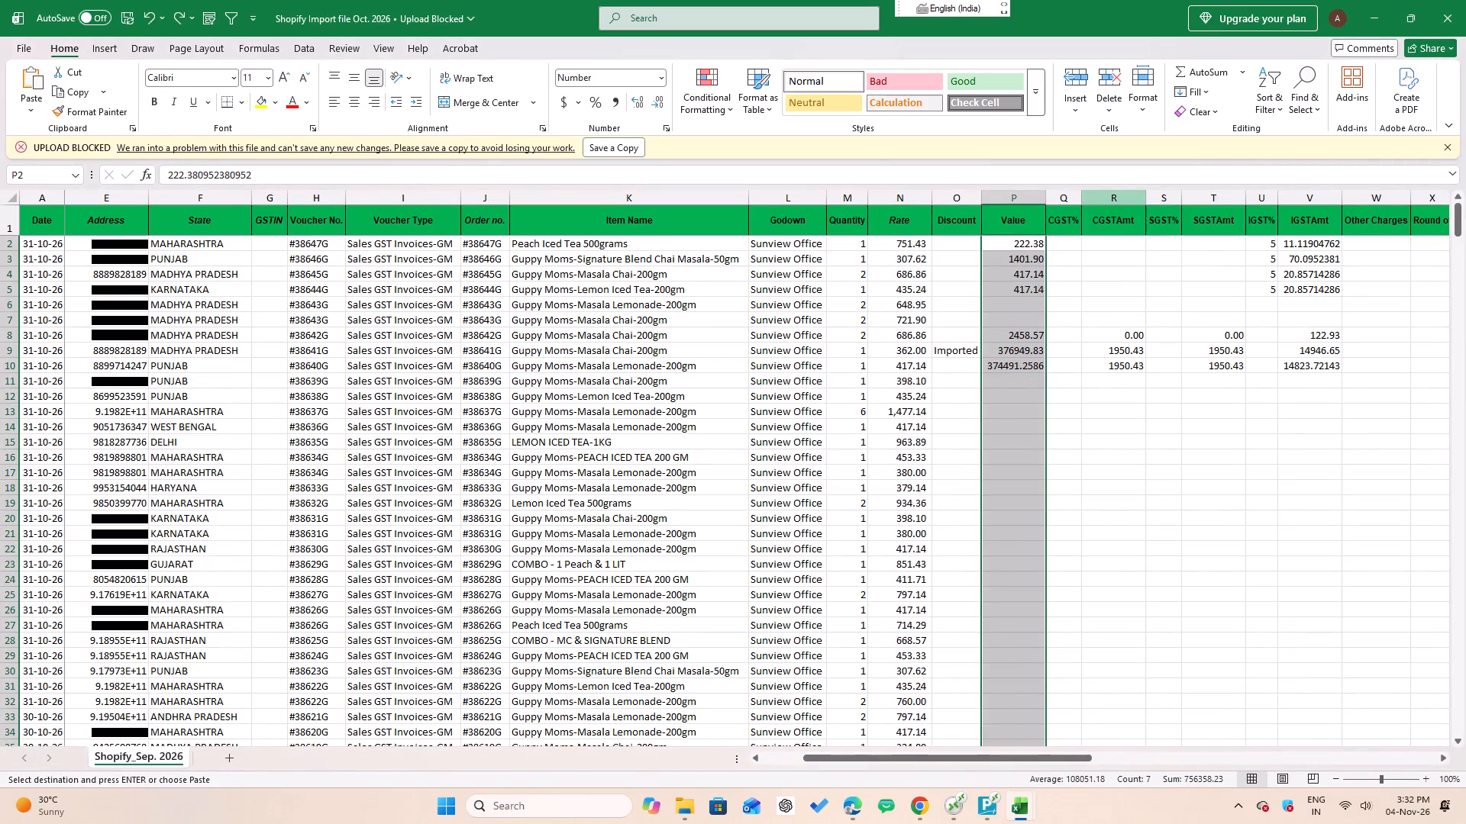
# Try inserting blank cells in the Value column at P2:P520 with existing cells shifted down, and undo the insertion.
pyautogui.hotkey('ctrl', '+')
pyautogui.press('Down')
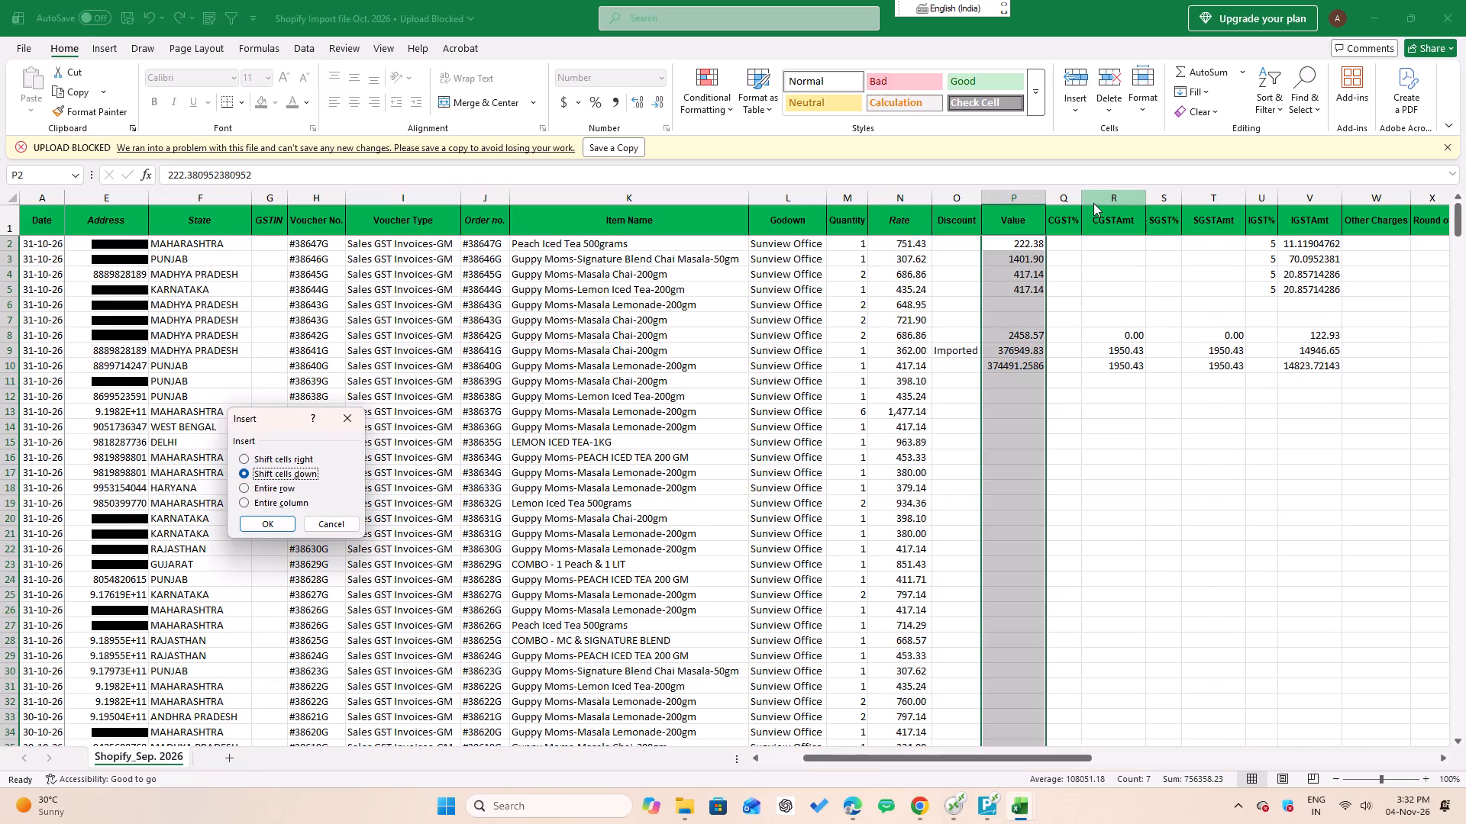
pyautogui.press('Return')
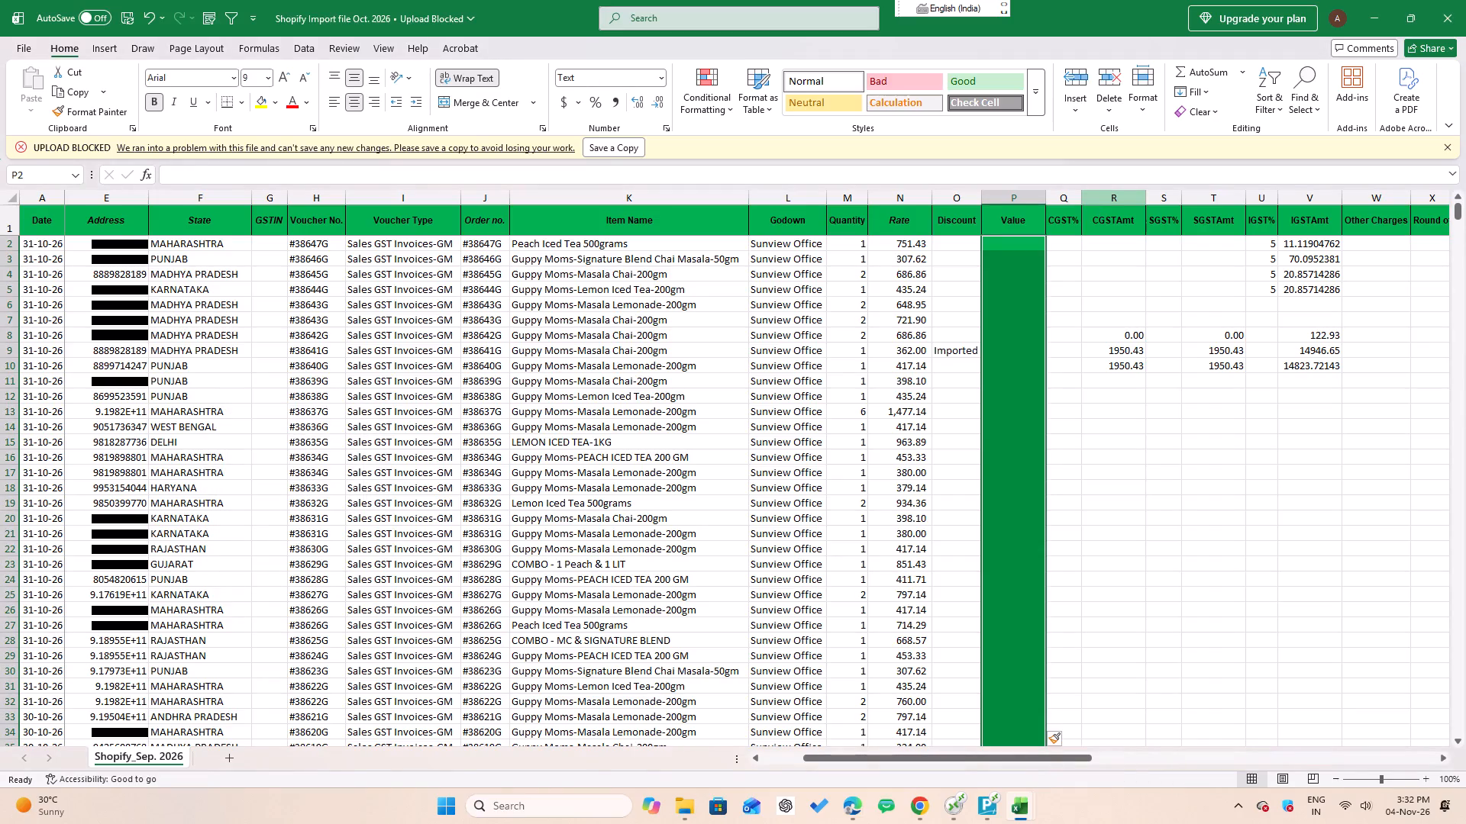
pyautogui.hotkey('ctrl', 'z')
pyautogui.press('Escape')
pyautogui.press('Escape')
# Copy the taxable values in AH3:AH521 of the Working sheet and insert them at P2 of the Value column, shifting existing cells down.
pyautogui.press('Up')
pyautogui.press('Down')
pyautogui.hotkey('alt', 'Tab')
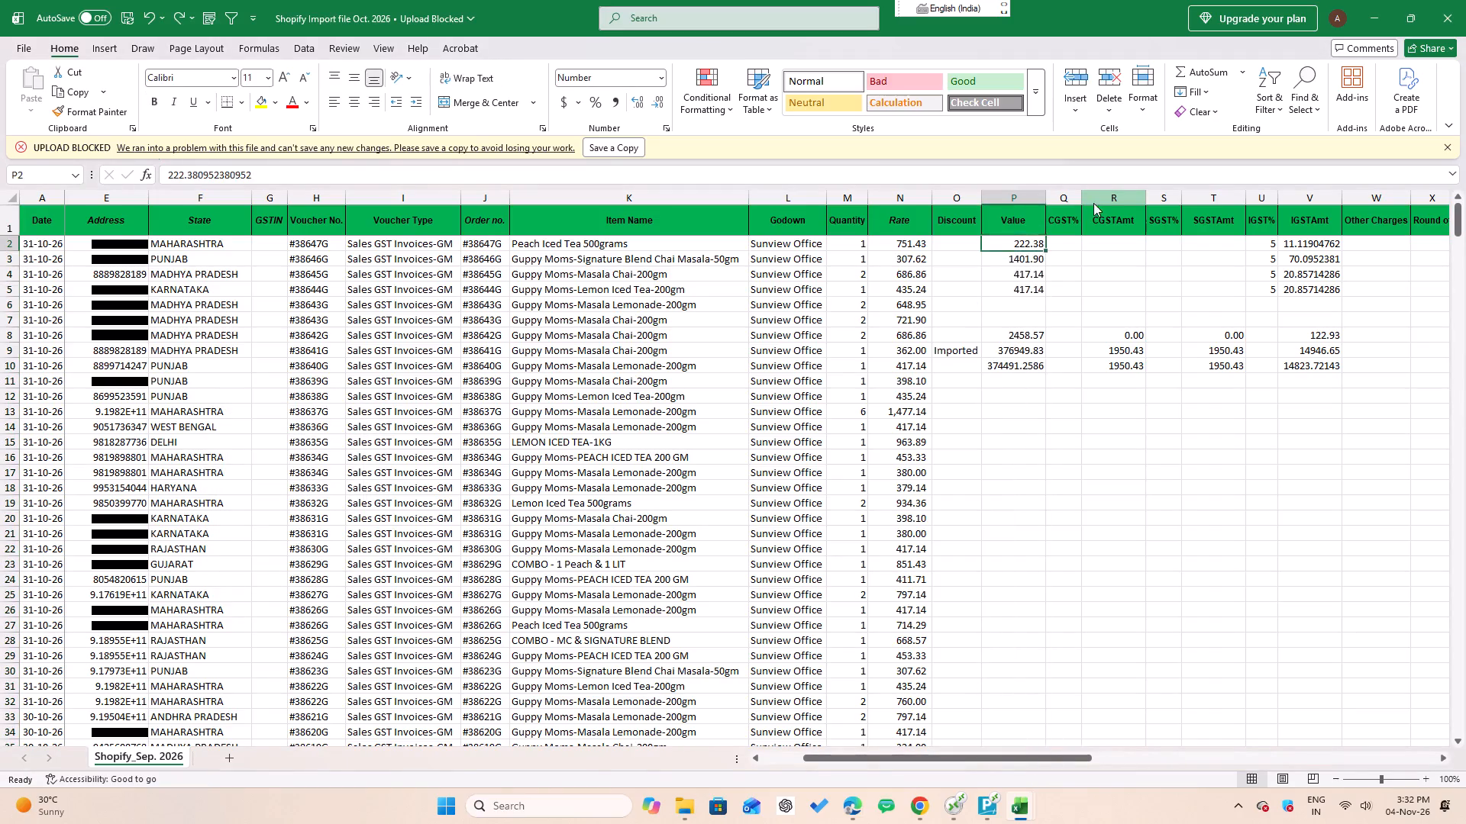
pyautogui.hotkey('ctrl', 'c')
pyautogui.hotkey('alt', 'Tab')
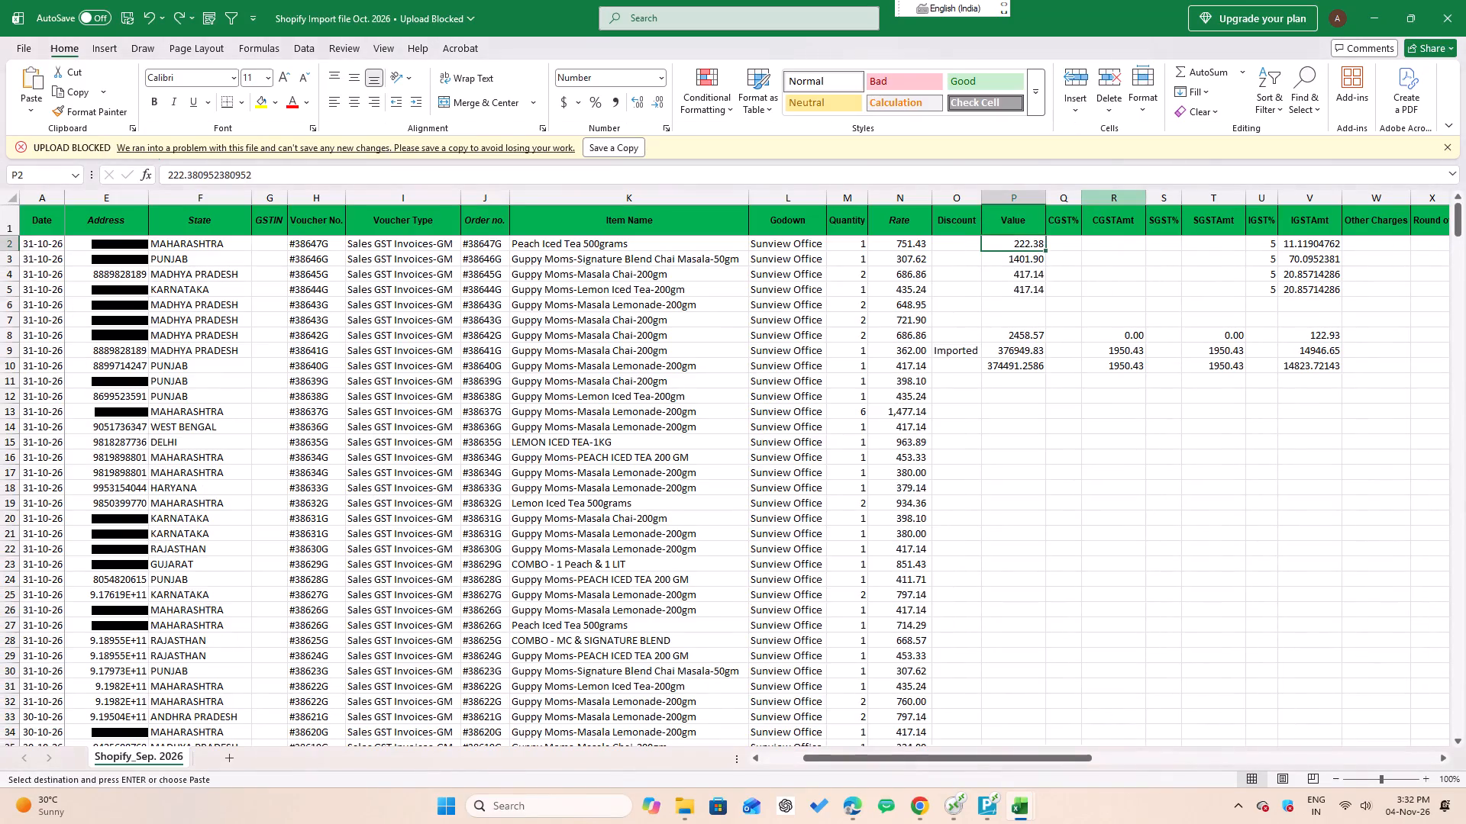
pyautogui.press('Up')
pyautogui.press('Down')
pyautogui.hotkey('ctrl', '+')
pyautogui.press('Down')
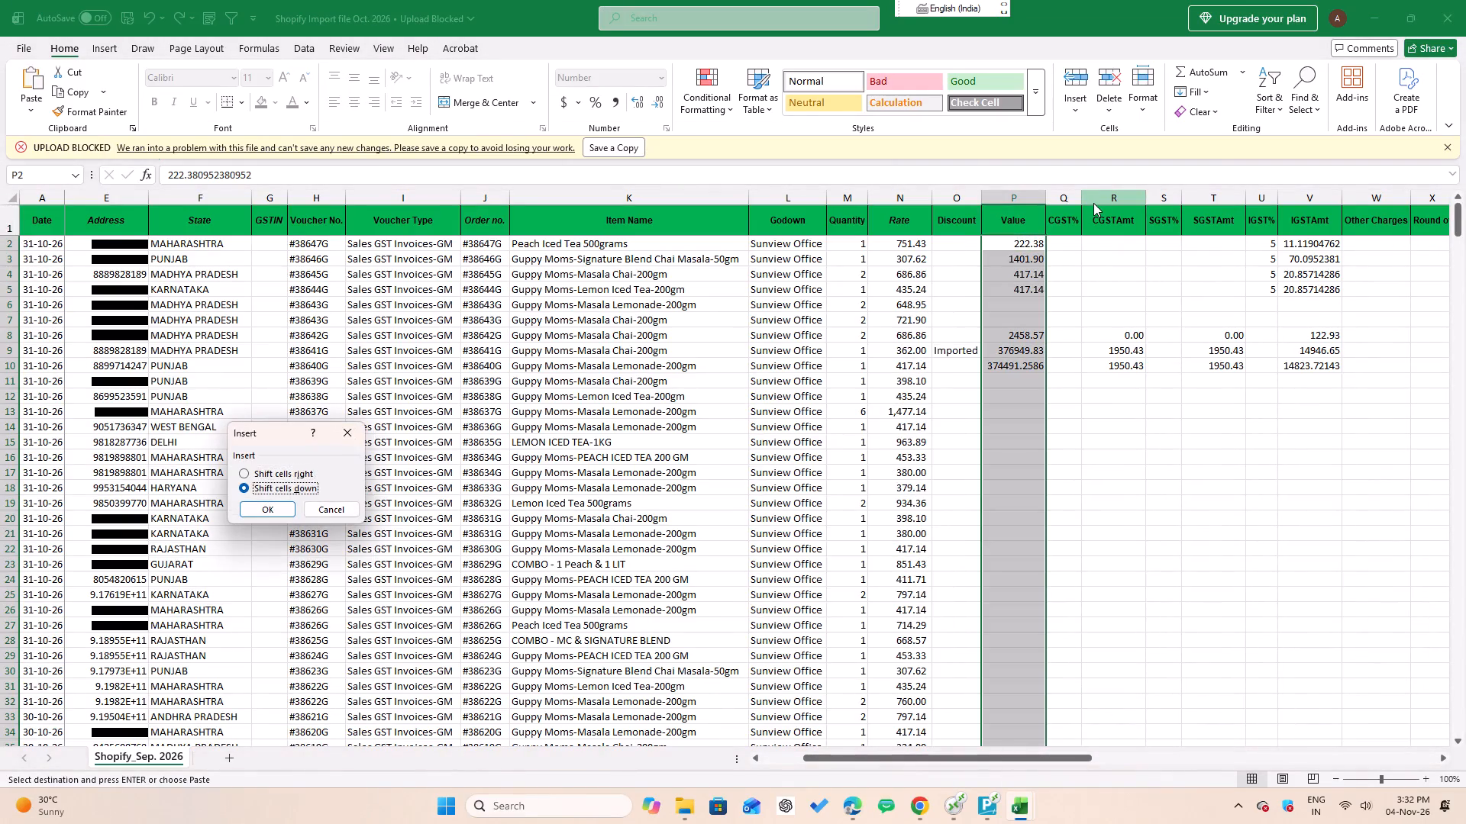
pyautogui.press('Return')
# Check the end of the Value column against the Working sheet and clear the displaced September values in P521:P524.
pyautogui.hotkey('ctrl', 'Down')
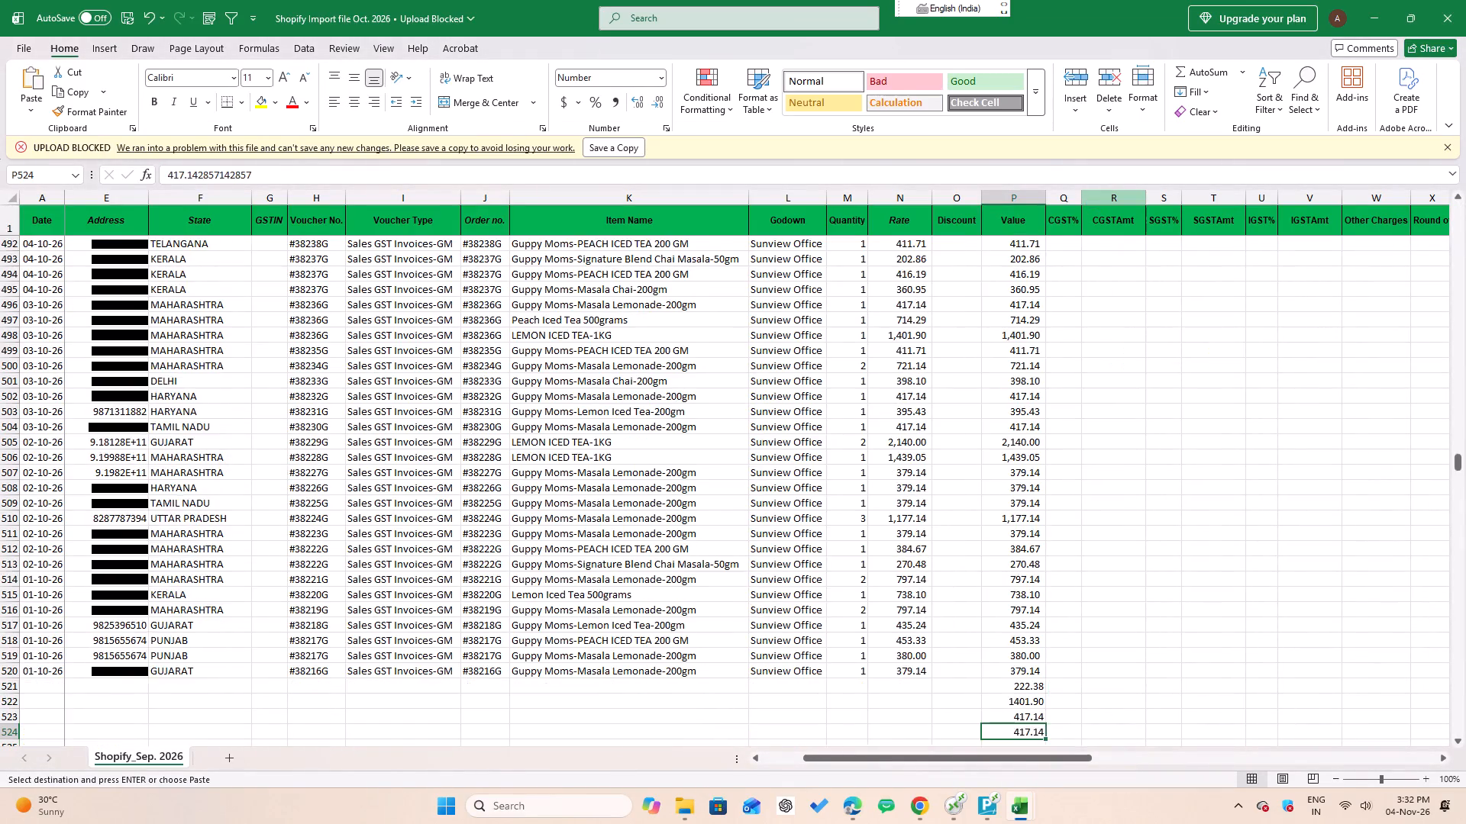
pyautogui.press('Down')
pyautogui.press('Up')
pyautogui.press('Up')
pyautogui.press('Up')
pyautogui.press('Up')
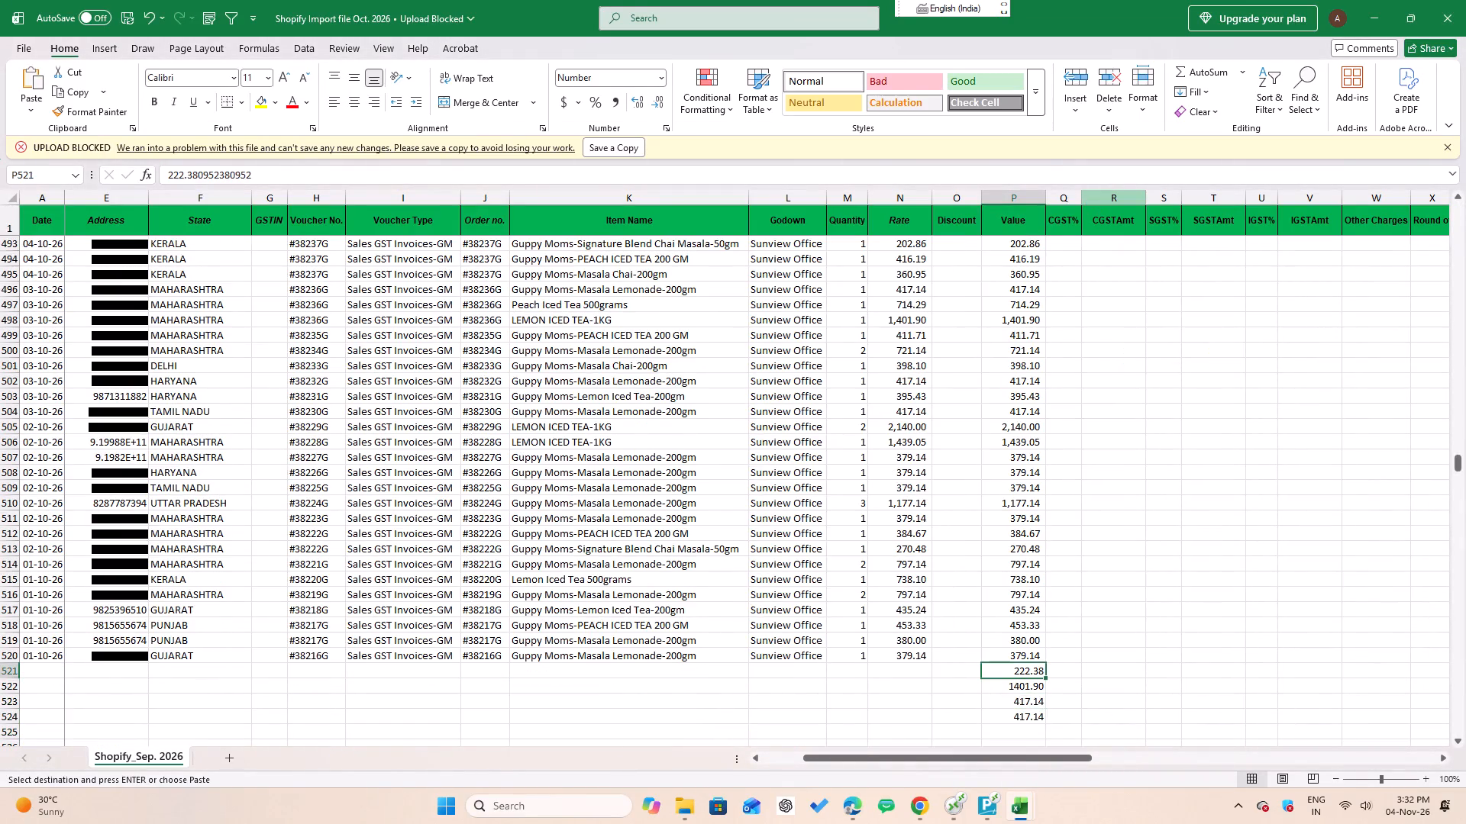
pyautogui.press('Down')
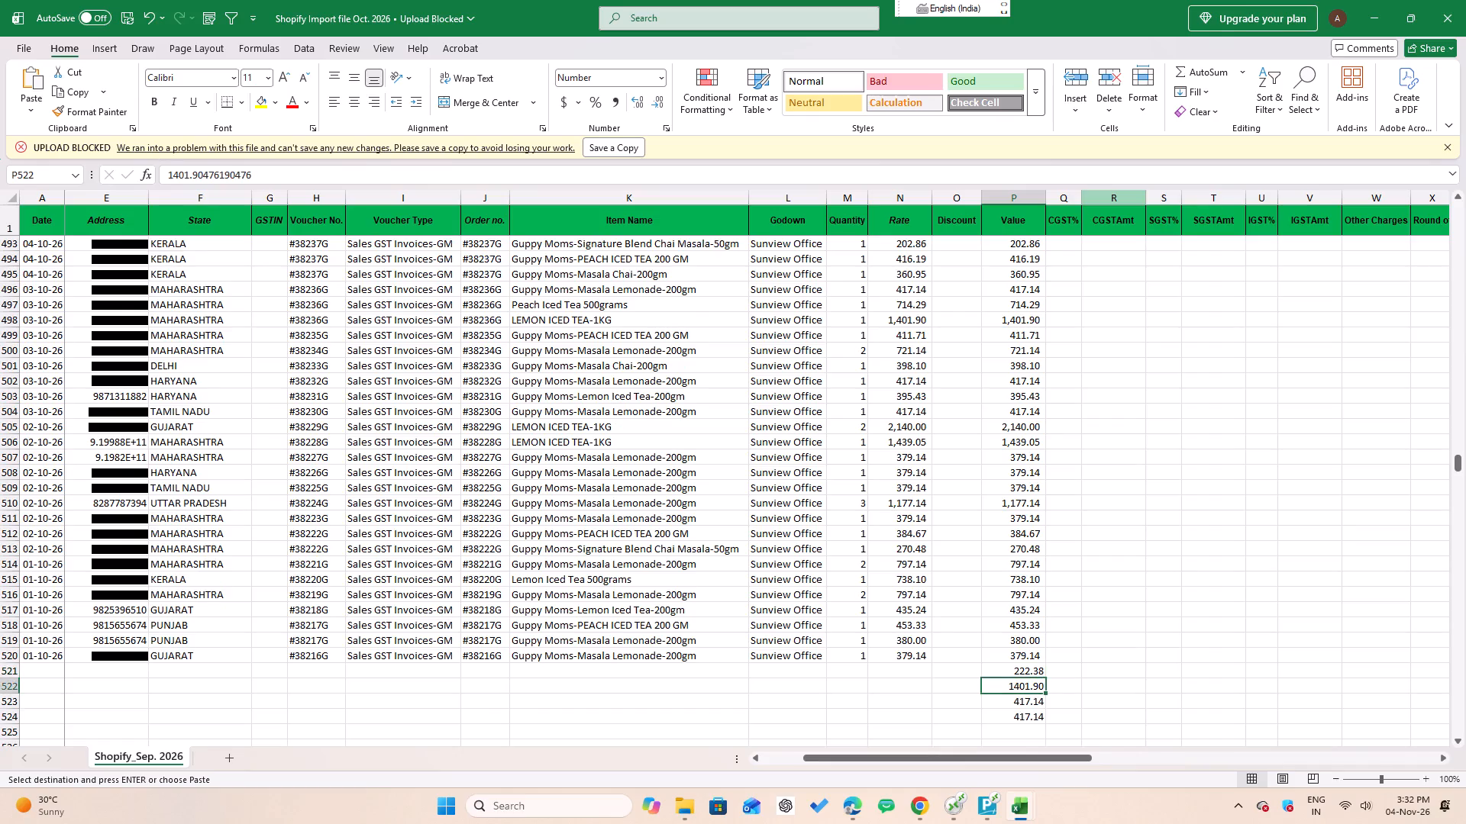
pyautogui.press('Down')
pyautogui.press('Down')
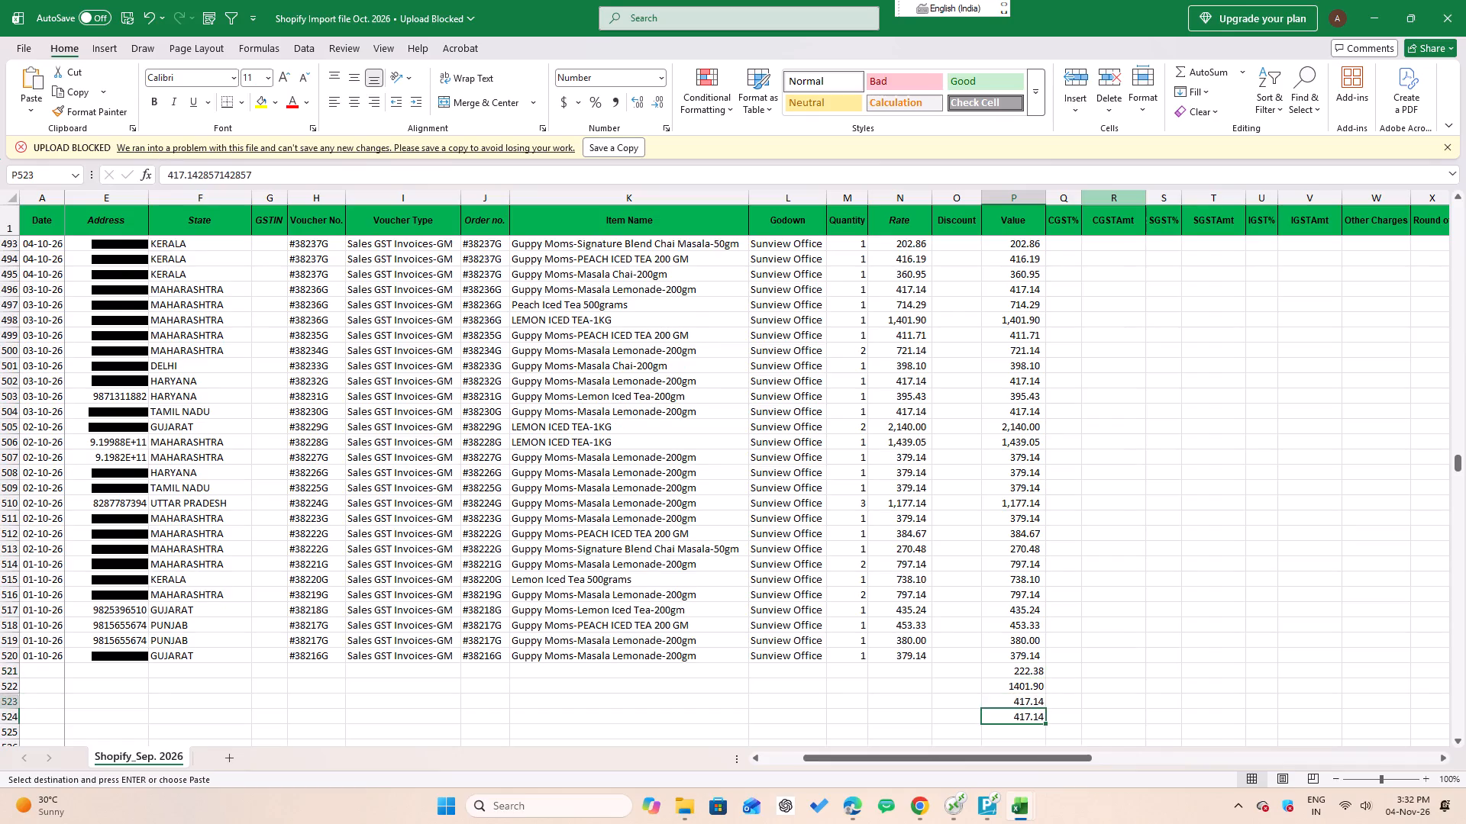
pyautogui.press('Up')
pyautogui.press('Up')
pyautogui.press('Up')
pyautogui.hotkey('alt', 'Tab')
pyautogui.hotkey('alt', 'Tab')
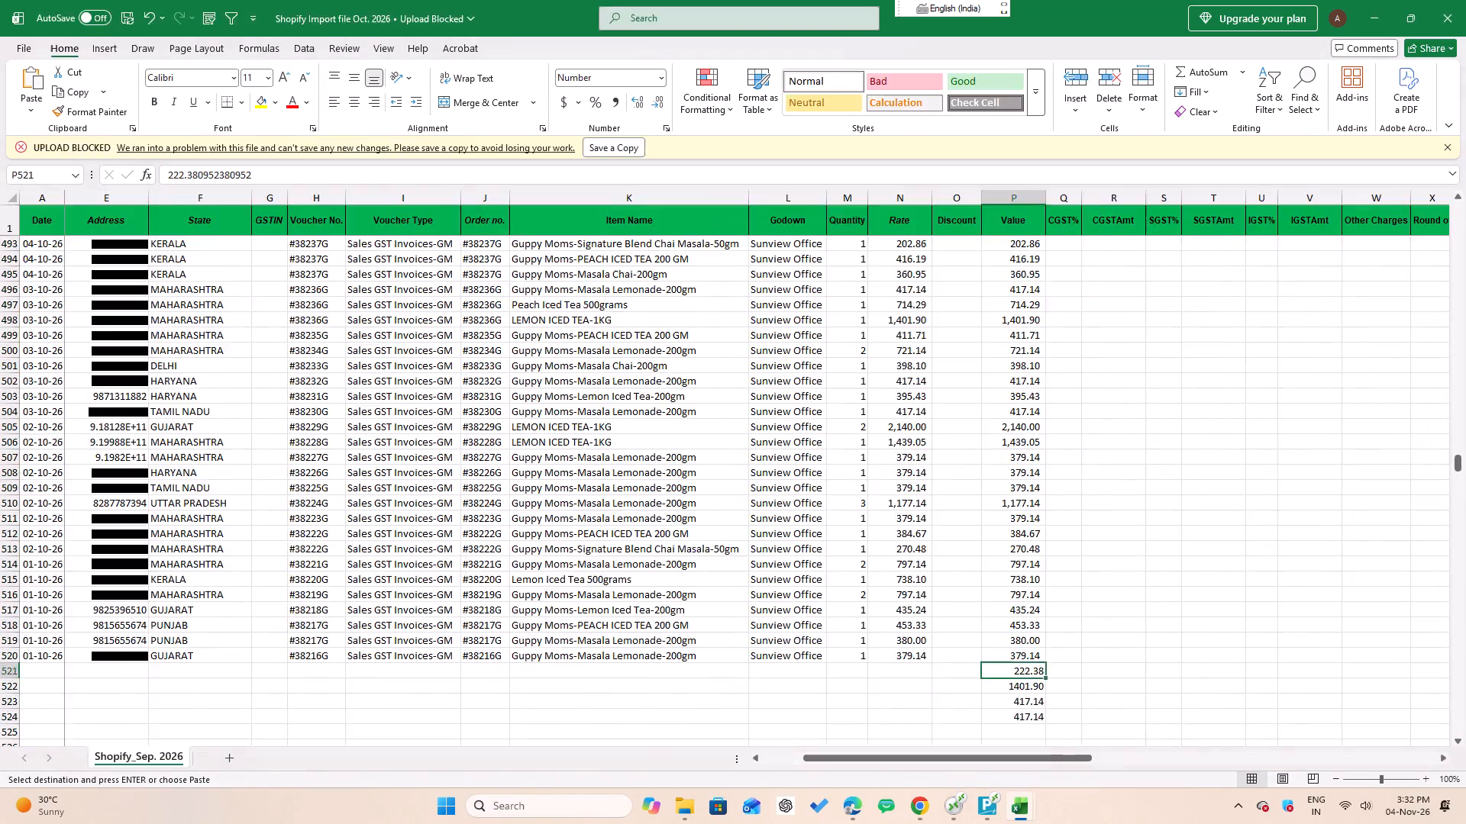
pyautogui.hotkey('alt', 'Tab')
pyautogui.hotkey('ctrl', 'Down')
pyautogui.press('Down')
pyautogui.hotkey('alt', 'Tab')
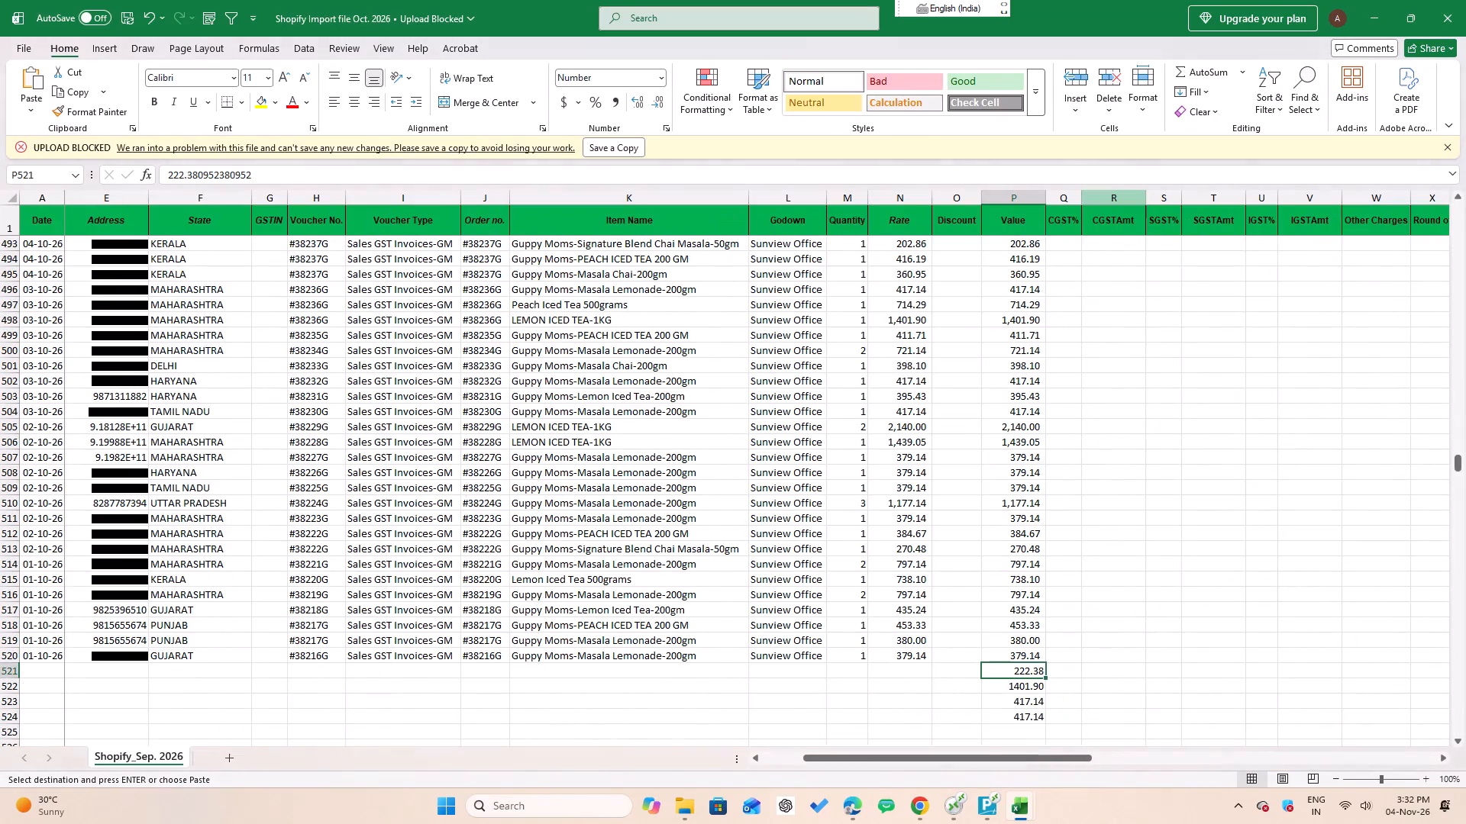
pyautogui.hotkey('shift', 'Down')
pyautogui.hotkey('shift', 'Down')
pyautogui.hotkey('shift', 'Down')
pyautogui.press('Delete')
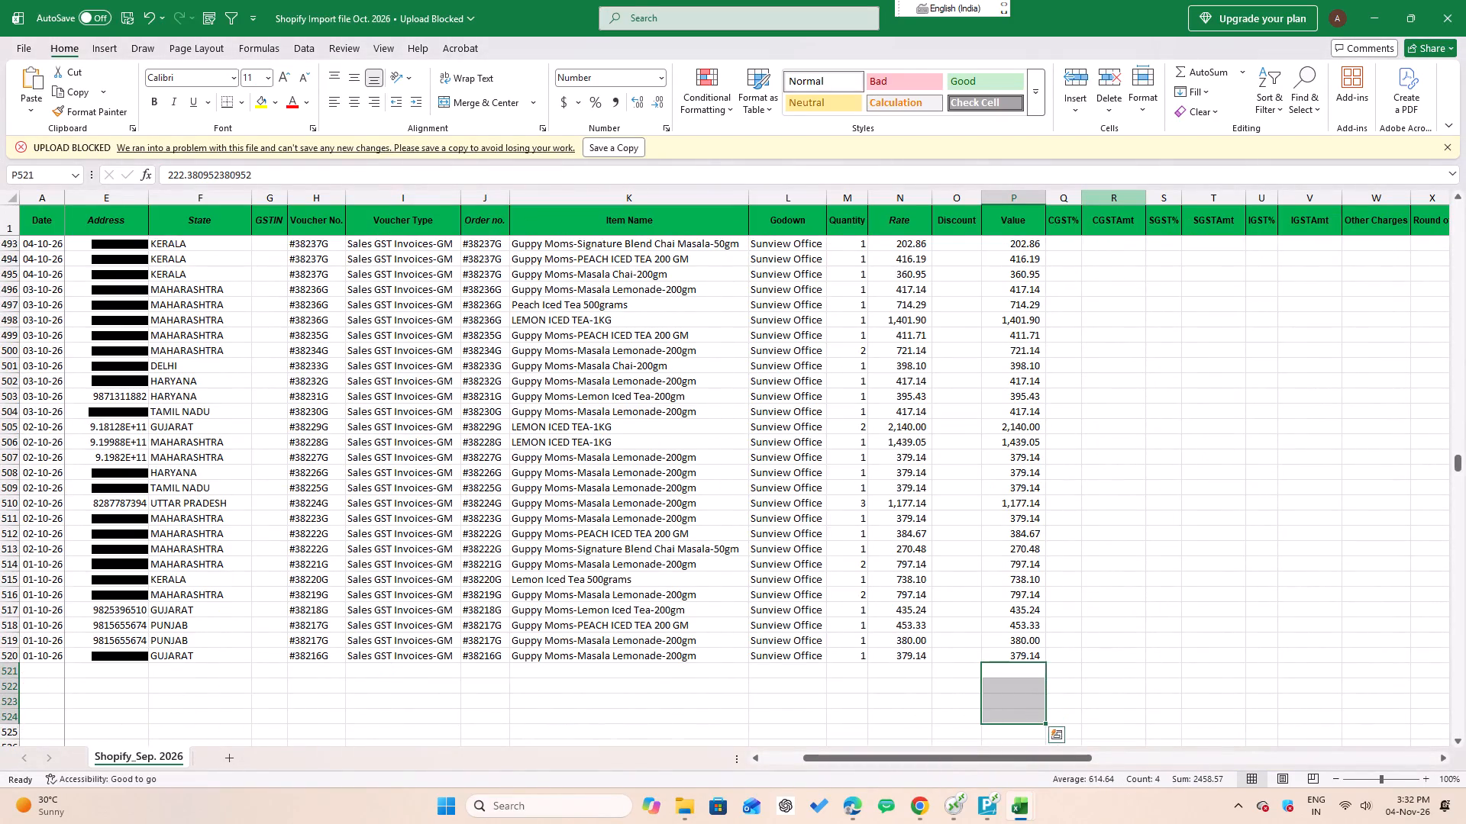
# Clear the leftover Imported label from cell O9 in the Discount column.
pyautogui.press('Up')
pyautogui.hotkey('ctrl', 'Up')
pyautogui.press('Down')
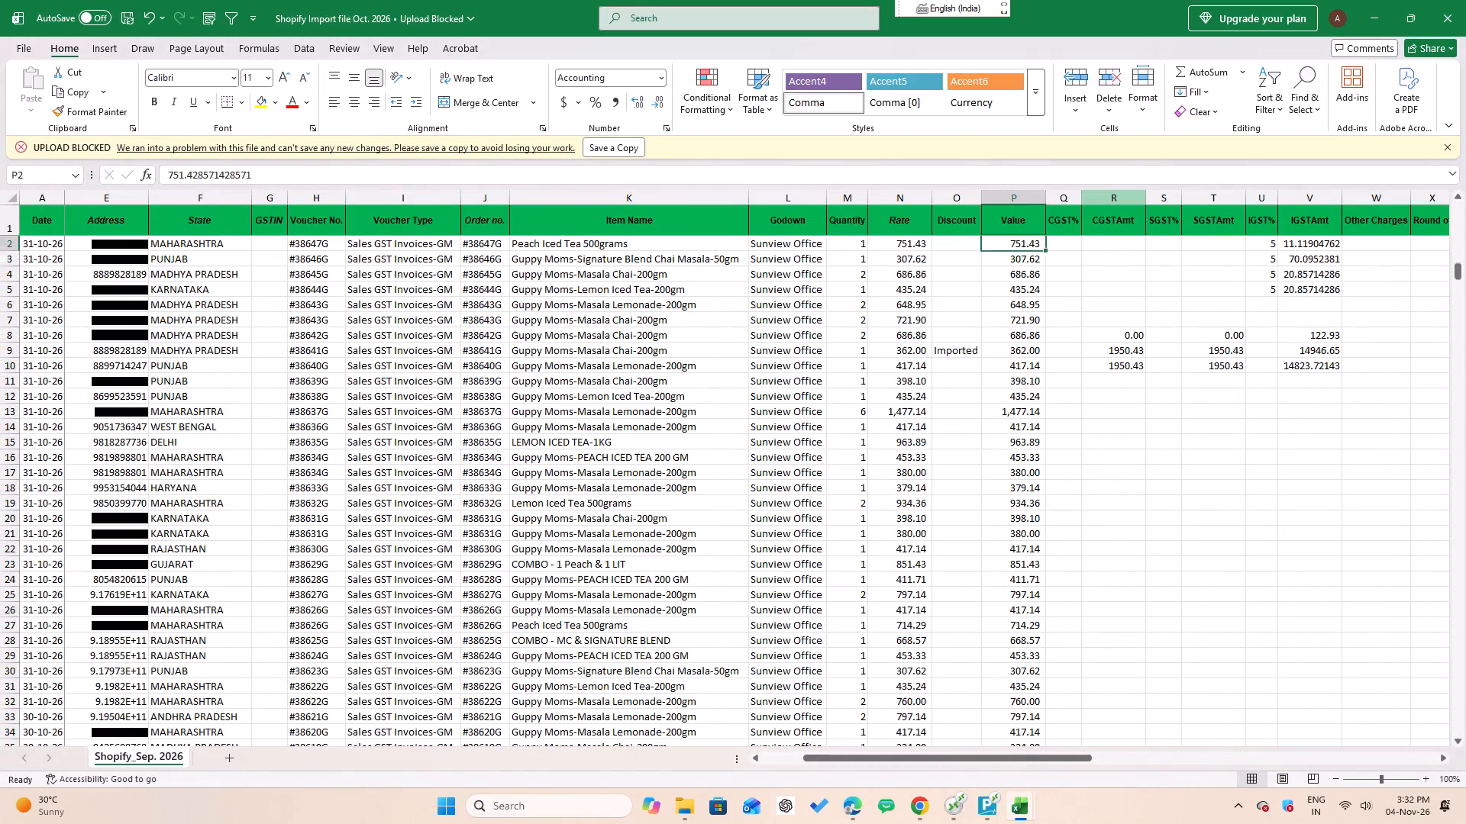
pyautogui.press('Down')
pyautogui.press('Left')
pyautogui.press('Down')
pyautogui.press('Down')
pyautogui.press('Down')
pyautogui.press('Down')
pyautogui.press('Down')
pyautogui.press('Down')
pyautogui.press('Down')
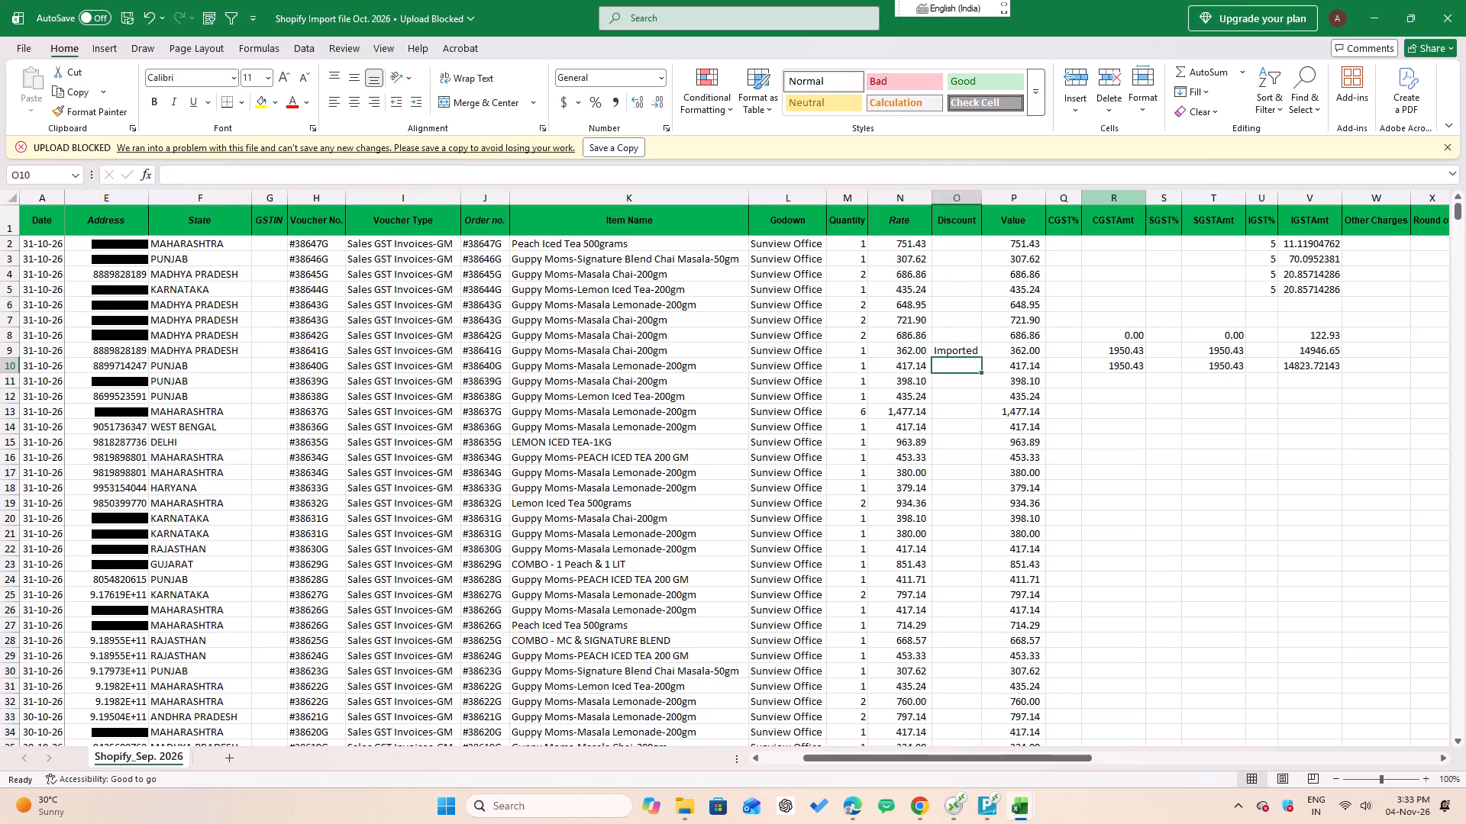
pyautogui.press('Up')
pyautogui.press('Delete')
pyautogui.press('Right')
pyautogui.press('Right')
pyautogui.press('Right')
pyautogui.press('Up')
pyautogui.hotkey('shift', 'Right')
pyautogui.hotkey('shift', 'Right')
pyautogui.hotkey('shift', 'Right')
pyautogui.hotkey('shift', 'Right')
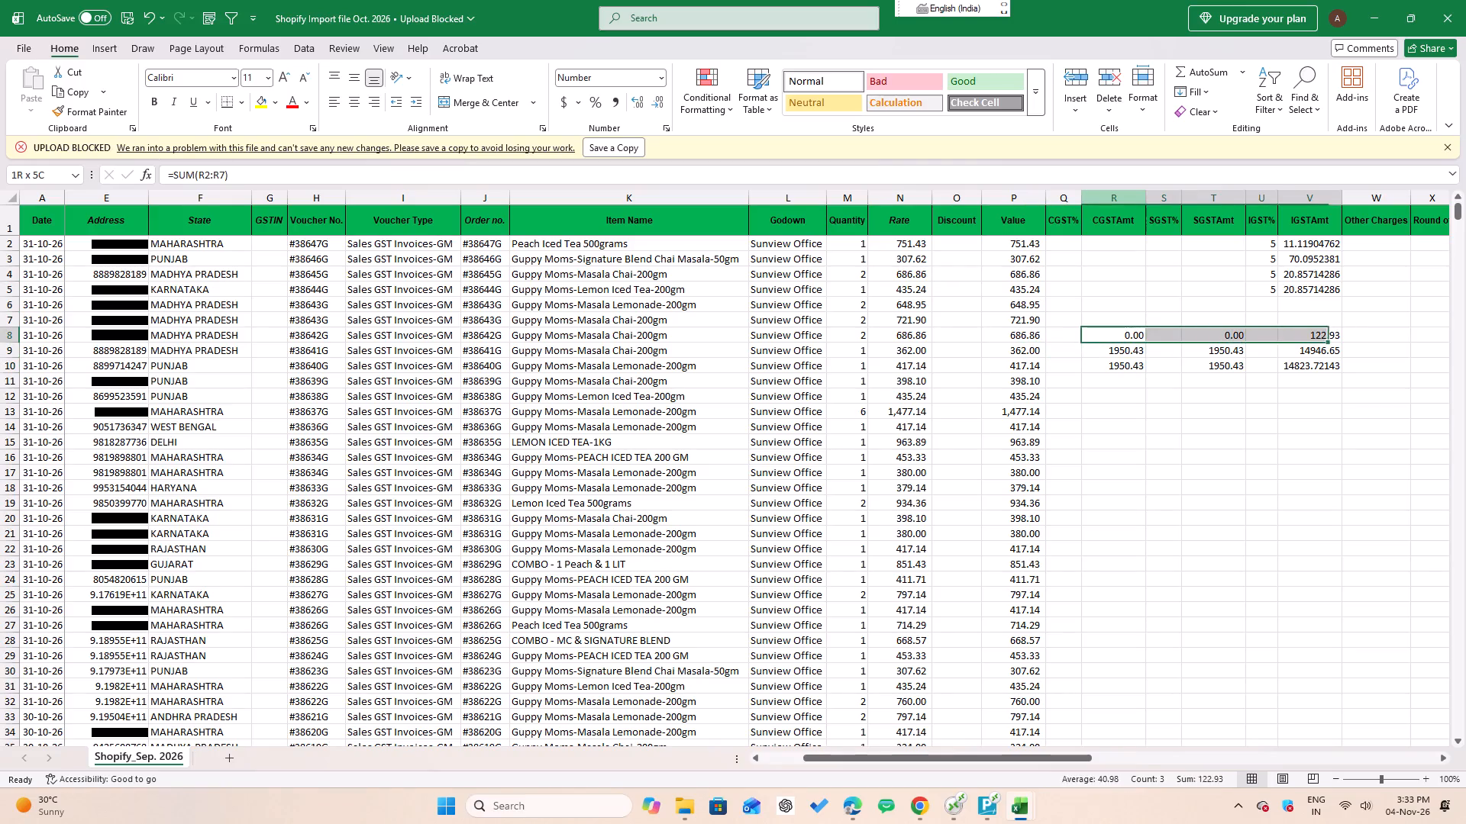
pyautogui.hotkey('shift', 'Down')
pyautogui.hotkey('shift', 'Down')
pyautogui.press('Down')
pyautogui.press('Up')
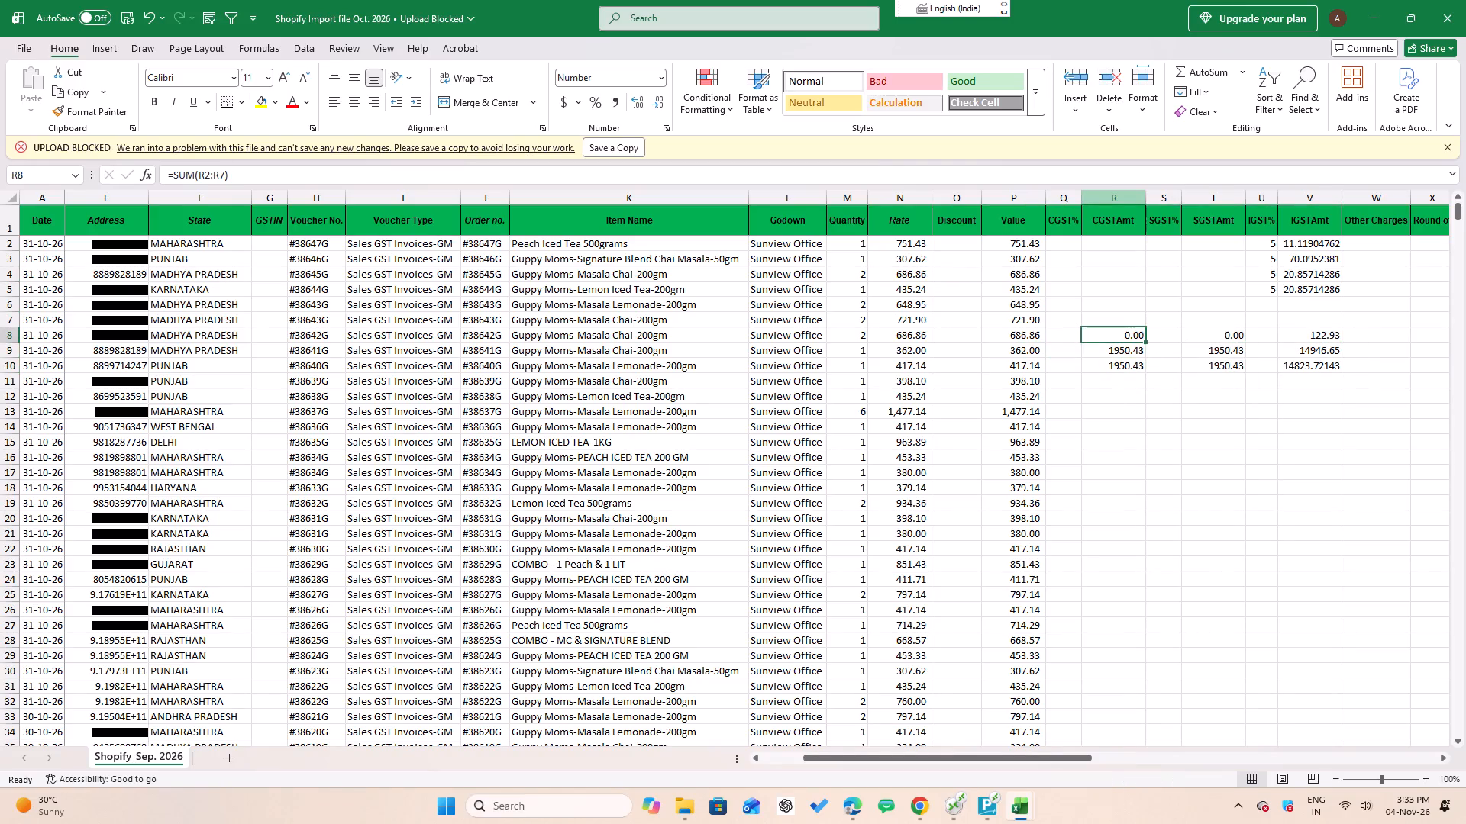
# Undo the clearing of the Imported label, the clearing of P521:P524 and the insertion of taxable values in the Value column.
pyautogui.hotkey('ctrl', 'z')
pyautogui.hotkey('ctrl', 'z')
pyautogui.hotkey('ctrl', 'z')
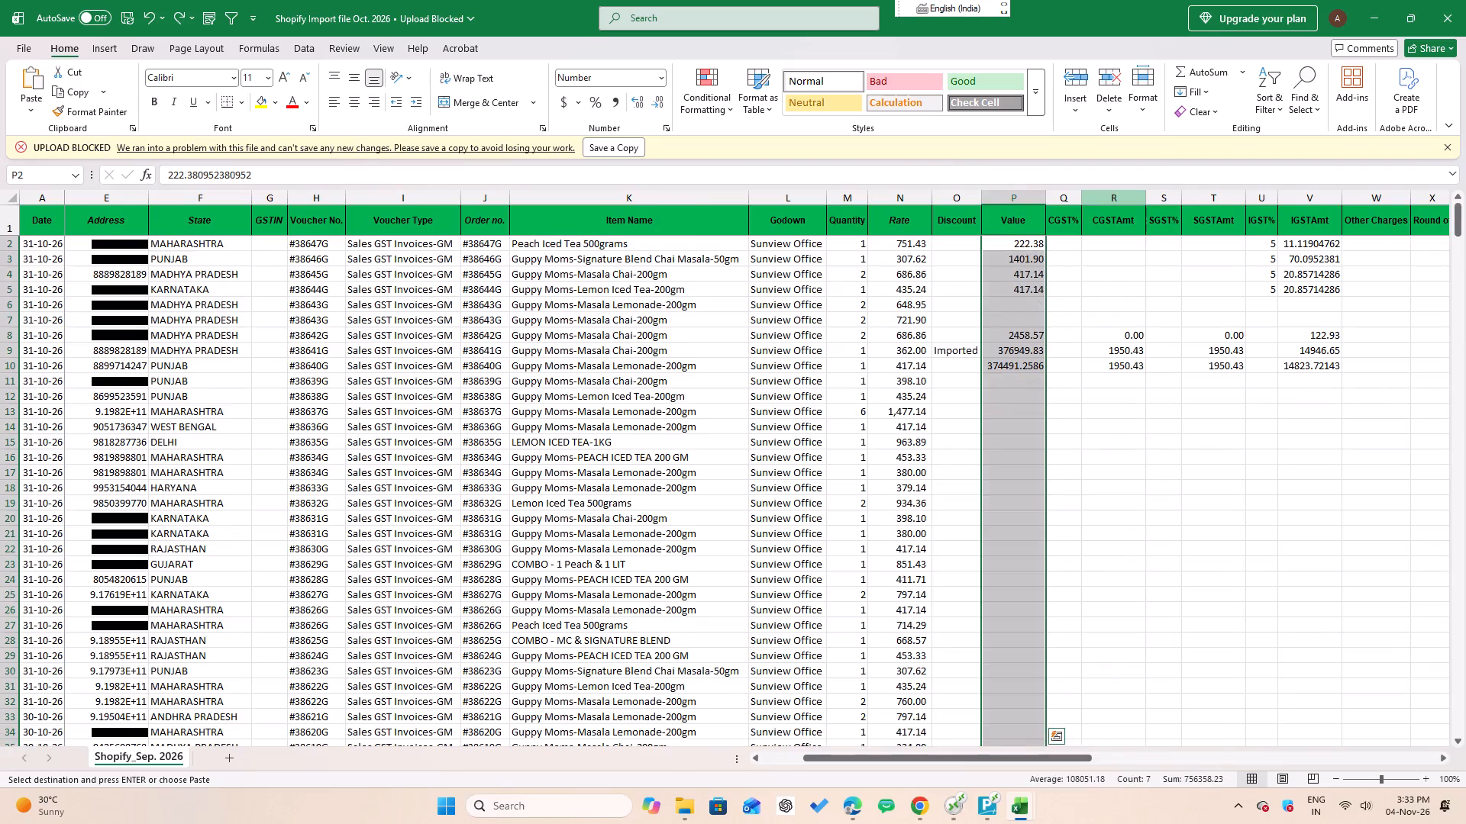
# Examine the leftover September totals in P8:P10 of the Value column.
pyautogui.press('Up')
pyautogui.press('Down')
pyautogui.press('Down')
pyautogui.press('Down')
pyautogui.press('Down')
pyautogui.press('Down')
pyautogui.press('Down')
pyautogui.press('Down')
pyautogui.press('Down')
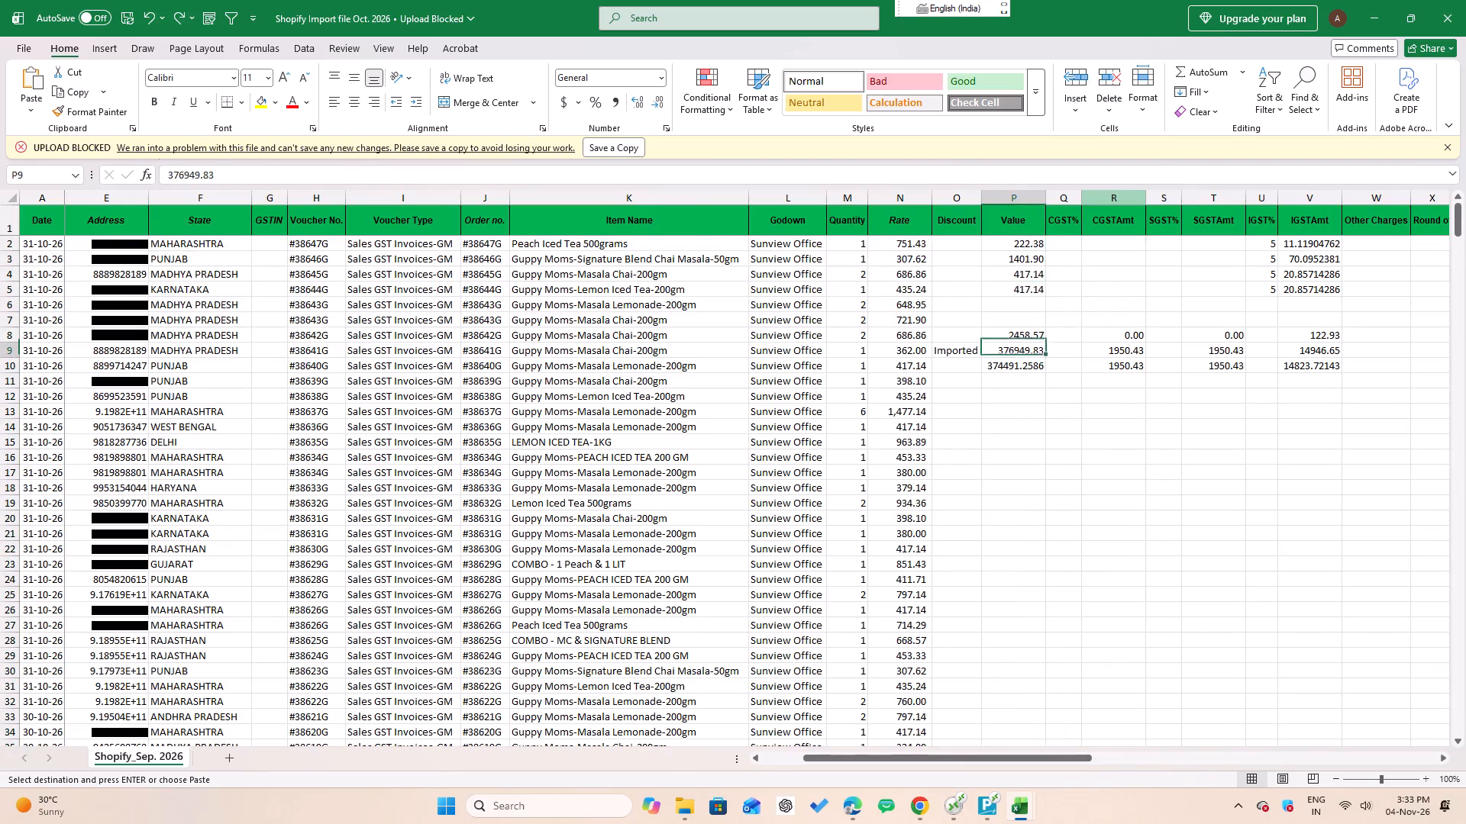
pyautogui.press('Up')
pyautogui.press('Down')
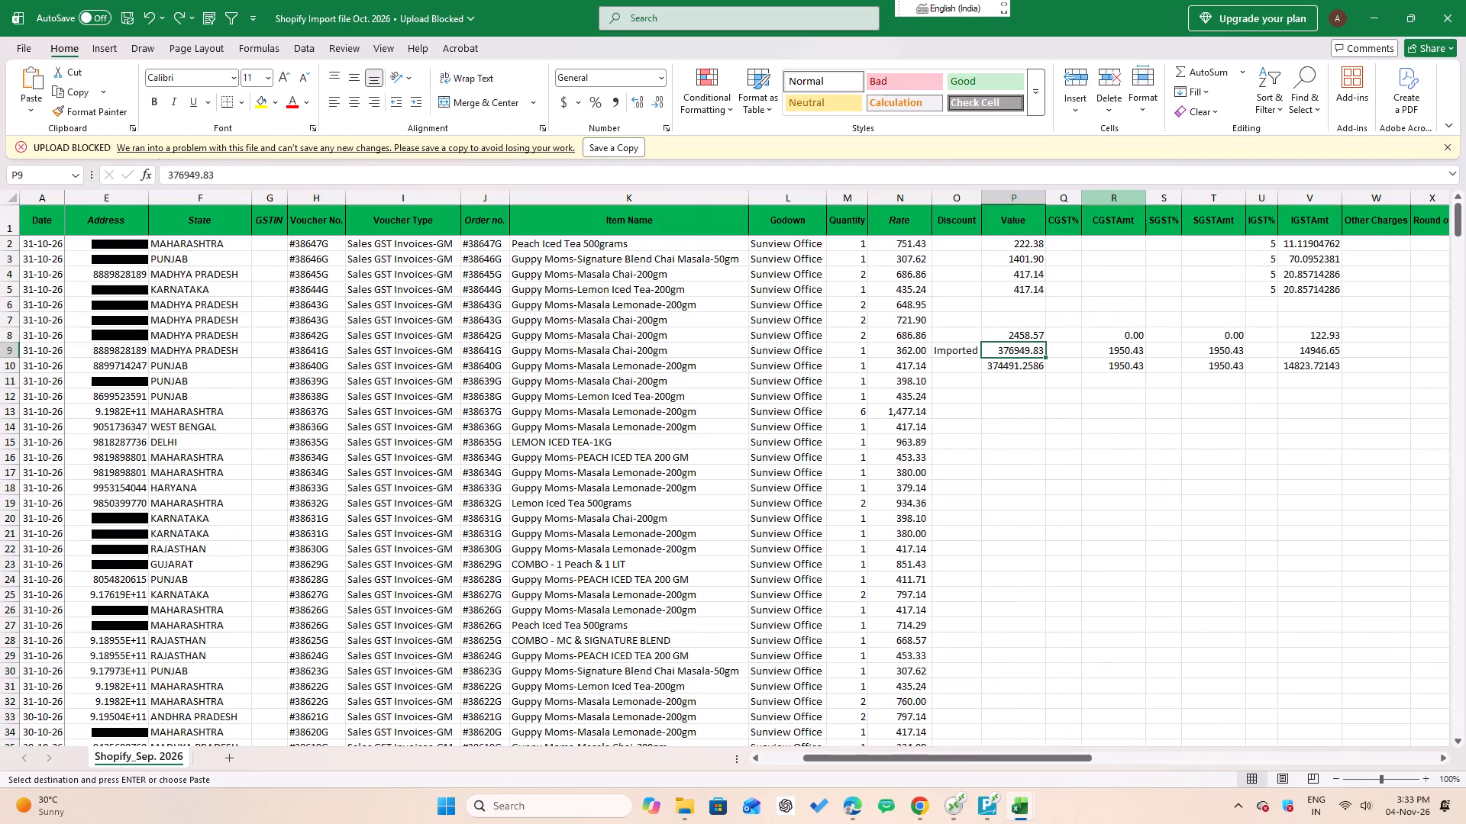
pyautogui.press('Down')
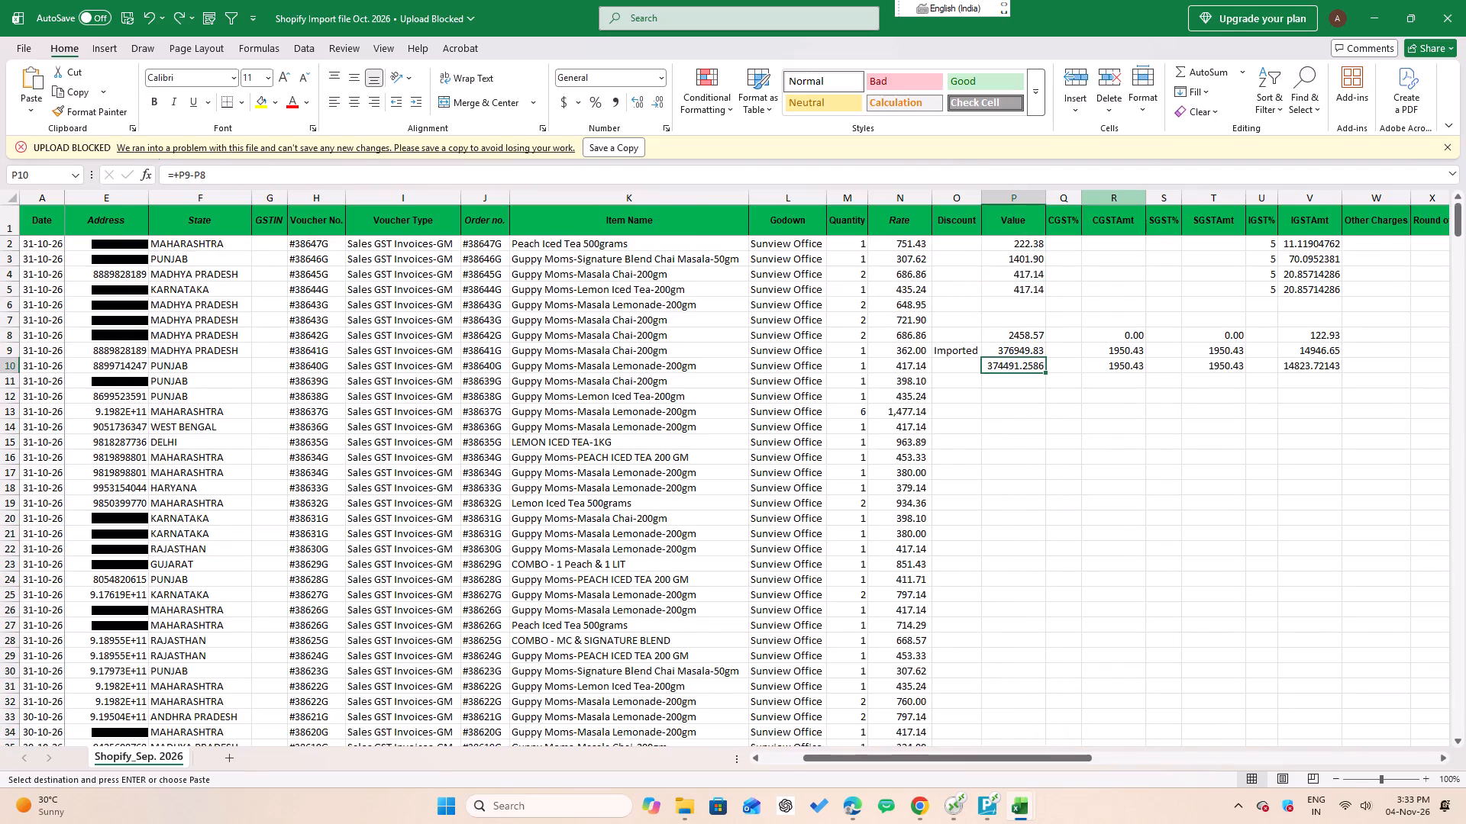
pyautogui.press('Up')
pyautogui.press('Up')
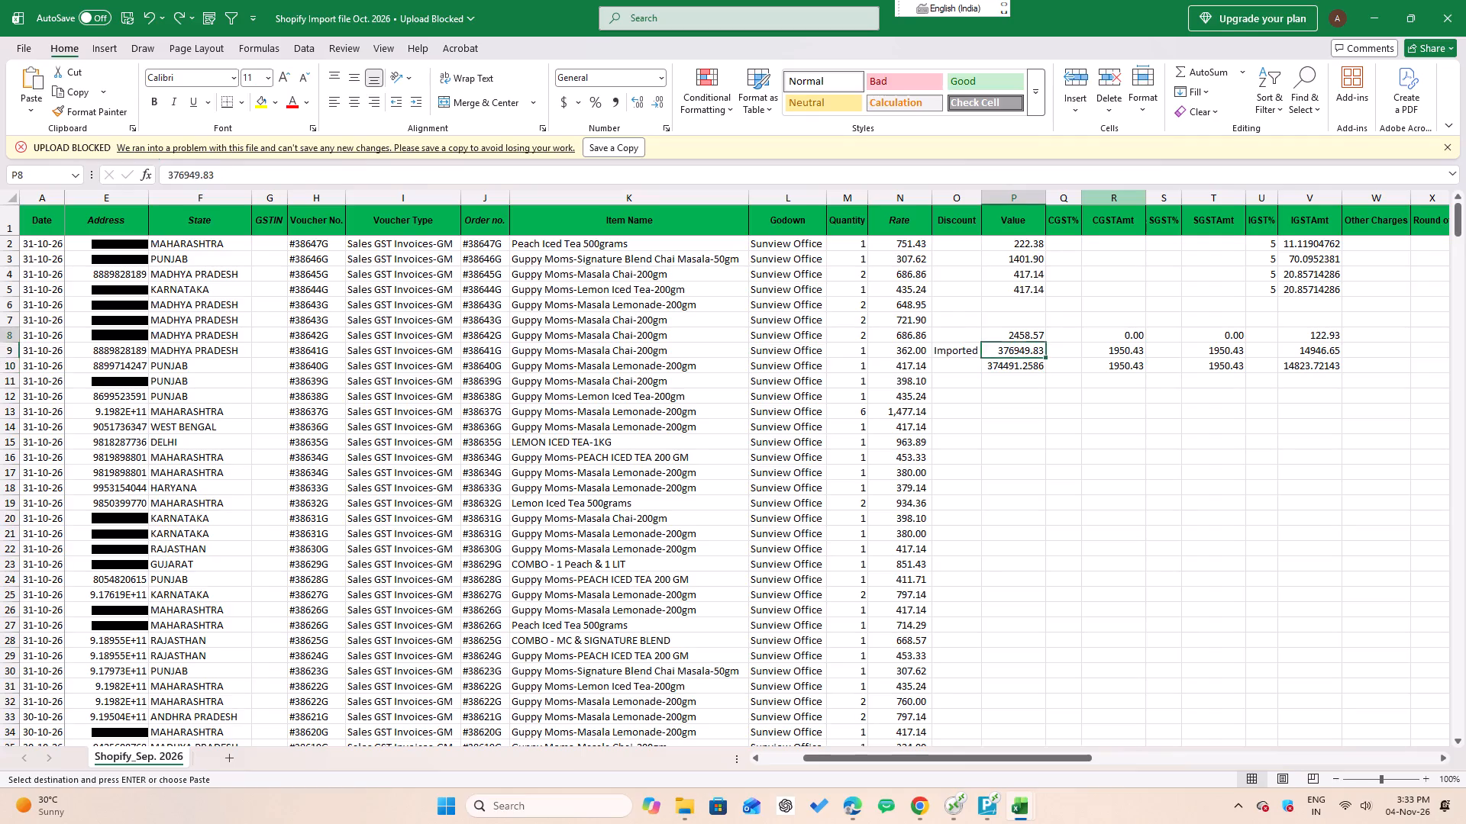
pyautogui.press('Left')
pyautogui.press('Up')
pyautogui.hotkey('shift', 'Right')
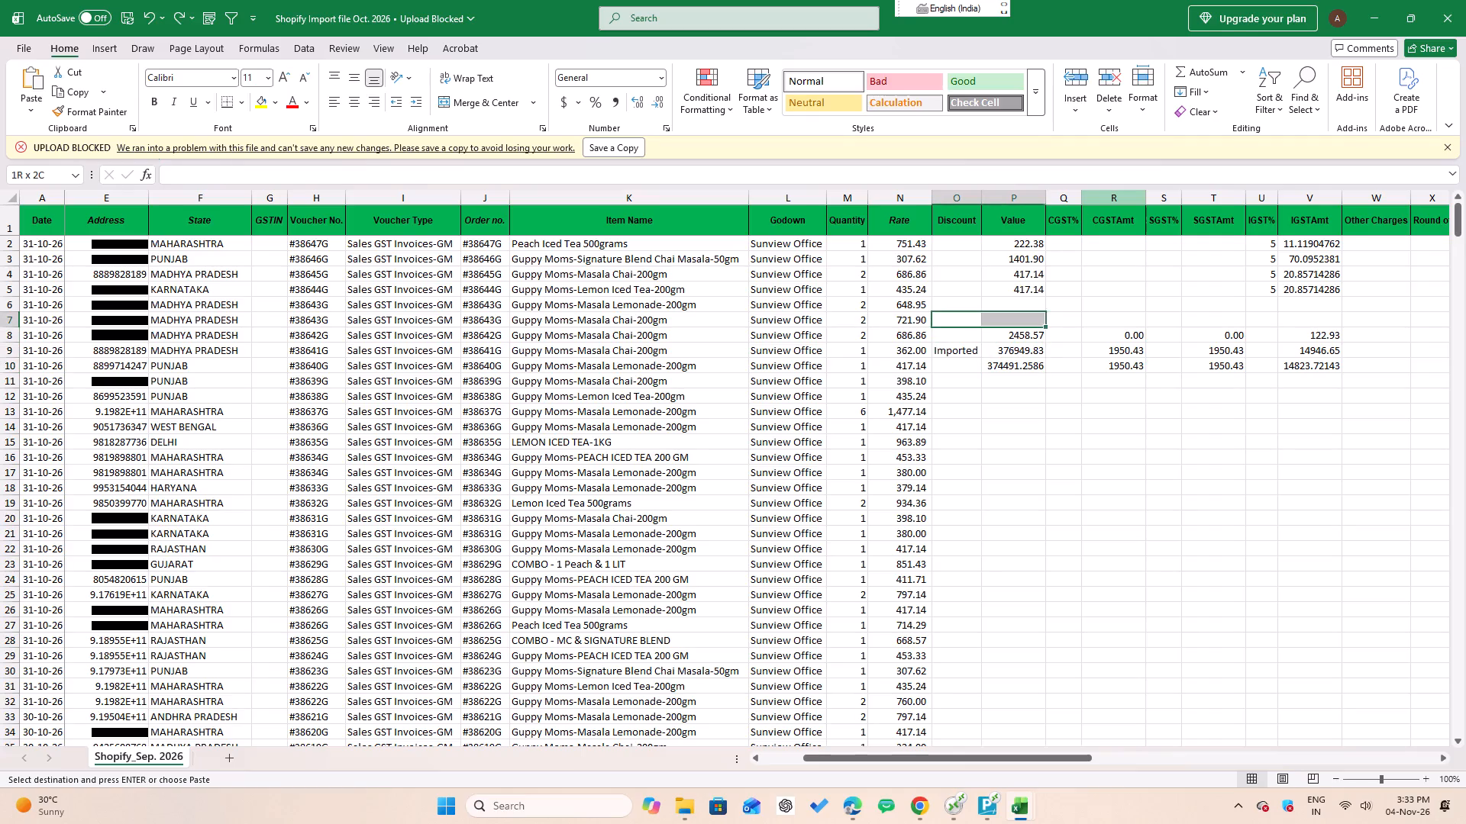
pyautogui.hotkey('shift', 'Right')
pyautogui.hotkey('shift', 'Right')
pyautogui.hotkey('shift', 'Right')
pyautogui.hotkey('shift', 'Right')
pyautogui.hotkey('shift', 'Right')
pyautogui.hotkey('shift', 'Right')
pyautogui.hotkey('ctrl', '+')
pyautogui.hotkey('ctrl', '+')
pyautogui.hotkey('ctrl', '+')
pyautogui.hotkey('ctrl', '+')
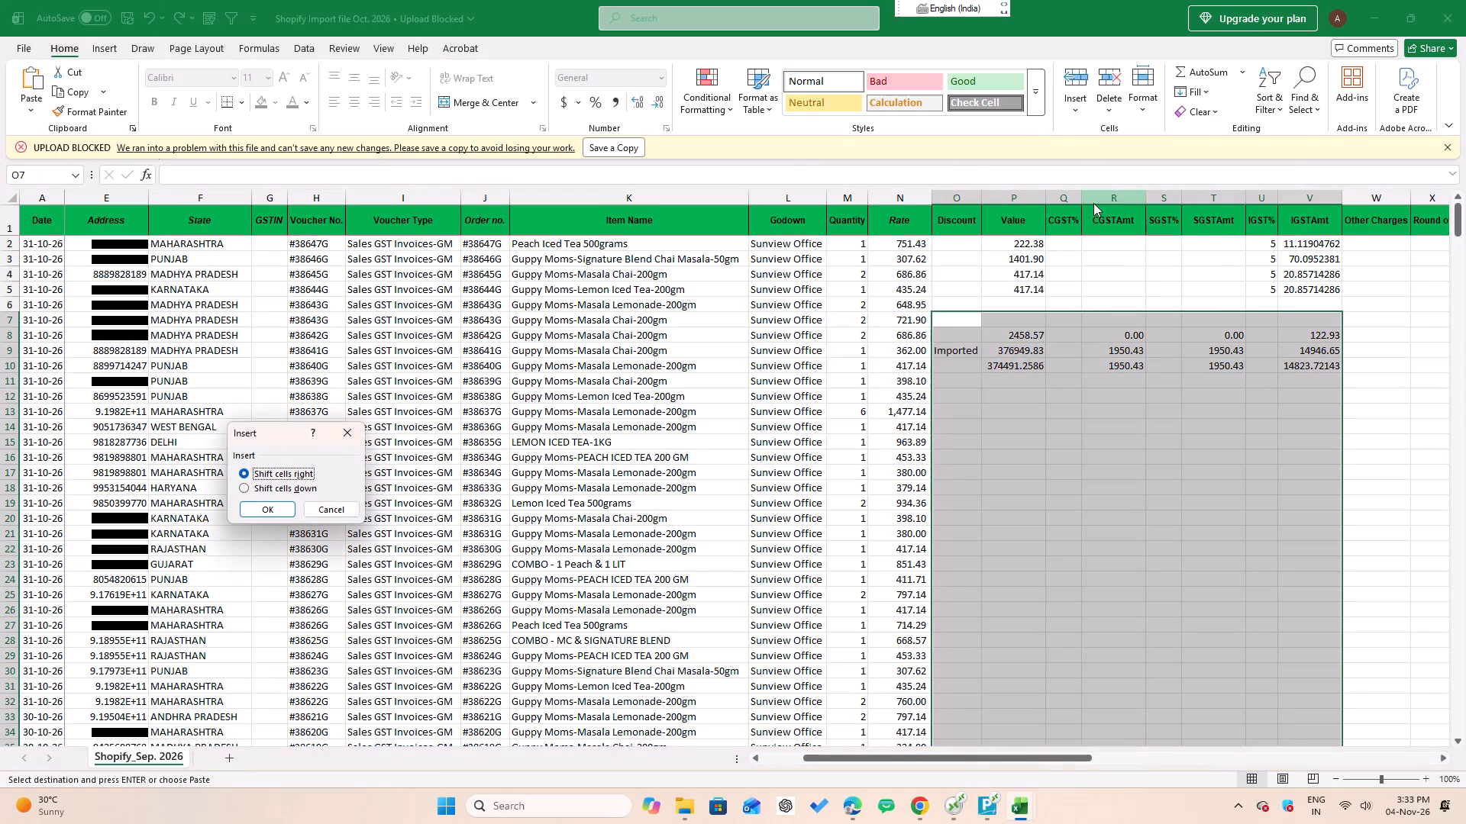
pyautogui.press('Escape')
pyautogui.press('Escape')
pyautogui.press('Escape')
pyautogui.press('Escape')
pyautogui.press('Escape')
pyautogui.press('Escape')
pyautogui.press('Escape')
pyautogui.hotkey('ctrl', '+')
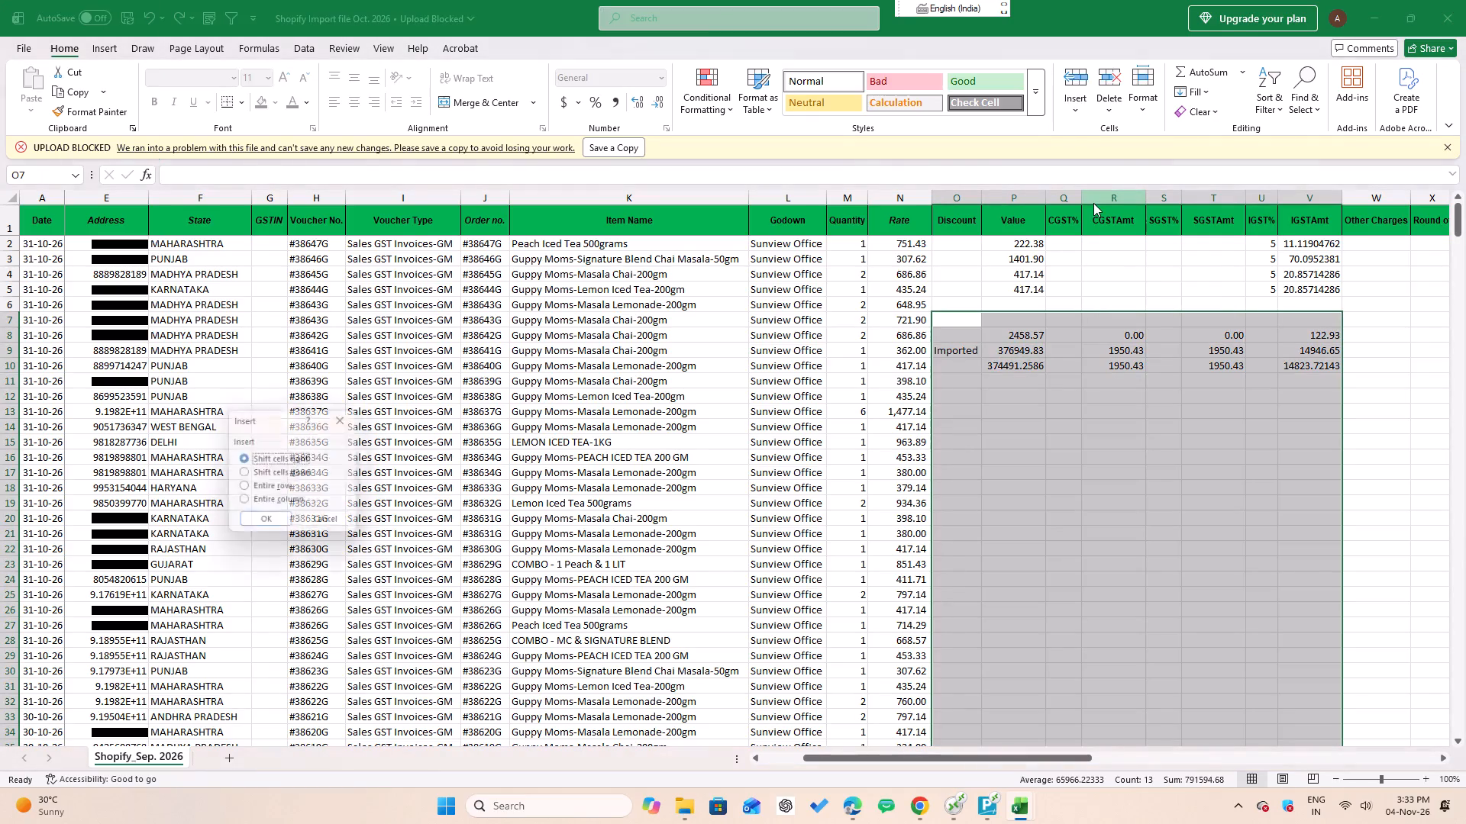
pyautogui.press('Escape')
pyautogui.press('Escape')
# Insert blank cells at O7:V7, from Discount to IGSTAmt, shifting the leftover totals block down.
pyautogui.press('Up')
pyautogui.press('Down')
pyautogui.hotkey('shift', 'Right')
pyautogui.hotkey('shift', 'Right')
pyautogui.hotkey('shift', 'Right')
pyautogui.hotkey('shift', 'Right')
pyautogui.hotkey('shift', 'Right')
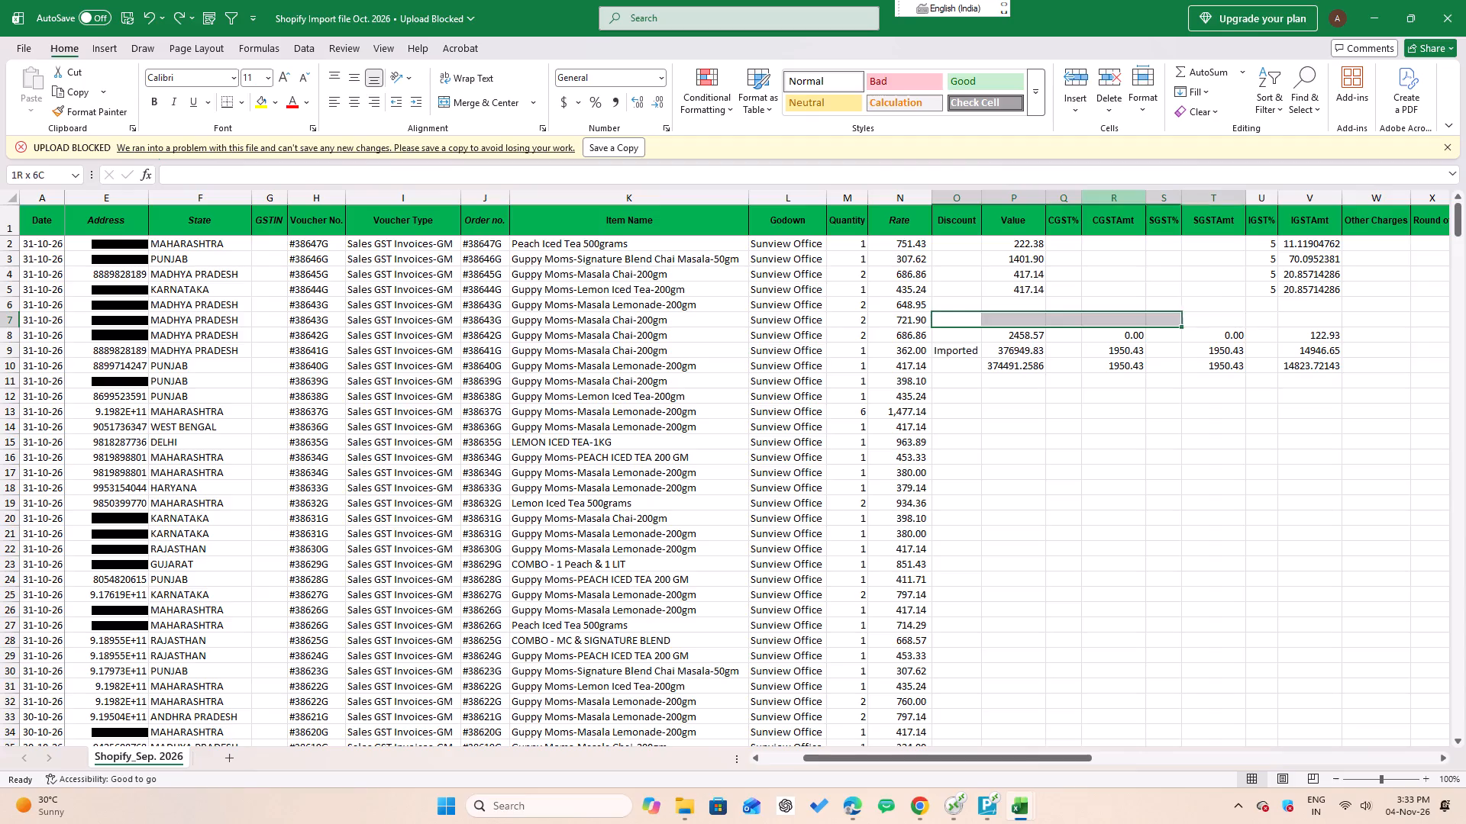
pyautogui.hotkey('shift', 'Right')
pyautogui.hotkey('shift', 'Right')
pyautogui.hotkey('ctrl', '+')
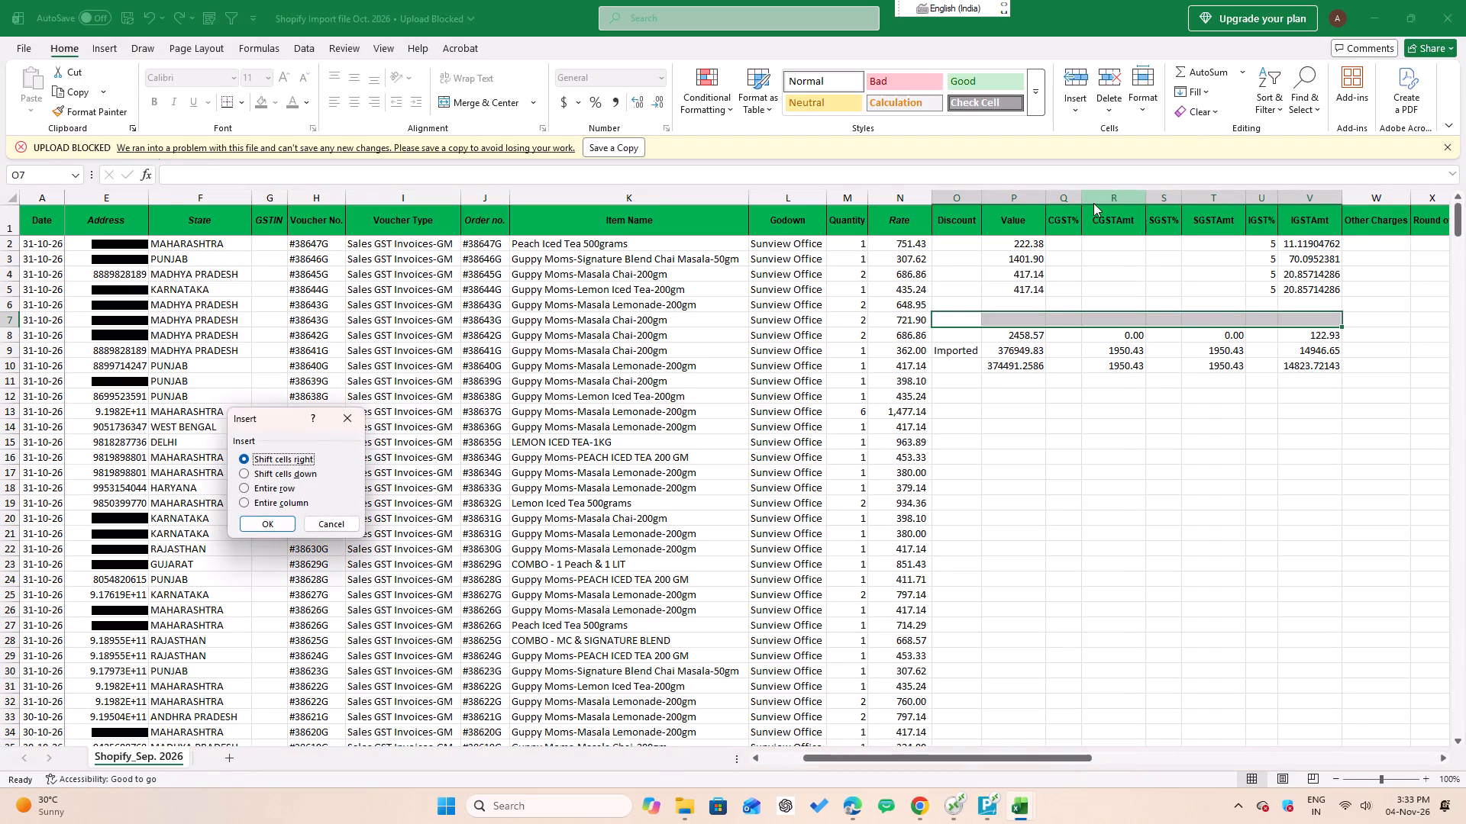
pyautogui.press('Down')
pyautogui.press('Return')
# Repeat the O7:V7 cell insertion until the leftover totals block starts at row 114.
pyautogui.press('F4')
pyautogui.press('F4')
pyautogui.press('F4')
pyautogui.press('F4')
pyautogui.press('F4')
pyautogui.press('F4')
pyautogui.press('F4')
pyautogui.press('F4')
pyautogui.press('F4')
pyautogui.press('F4')
pyautogui.press('F4')
pyautogui.press('F4')
pyautogui.press('F4')
pyautogui.press('F4')
pyautogui.press('F4')
pyautogui.press('F4')
pyautogui.press('F4')
pyautogui.press('F4')
pyautogui.press('F4')
pyautogui.press('F4')
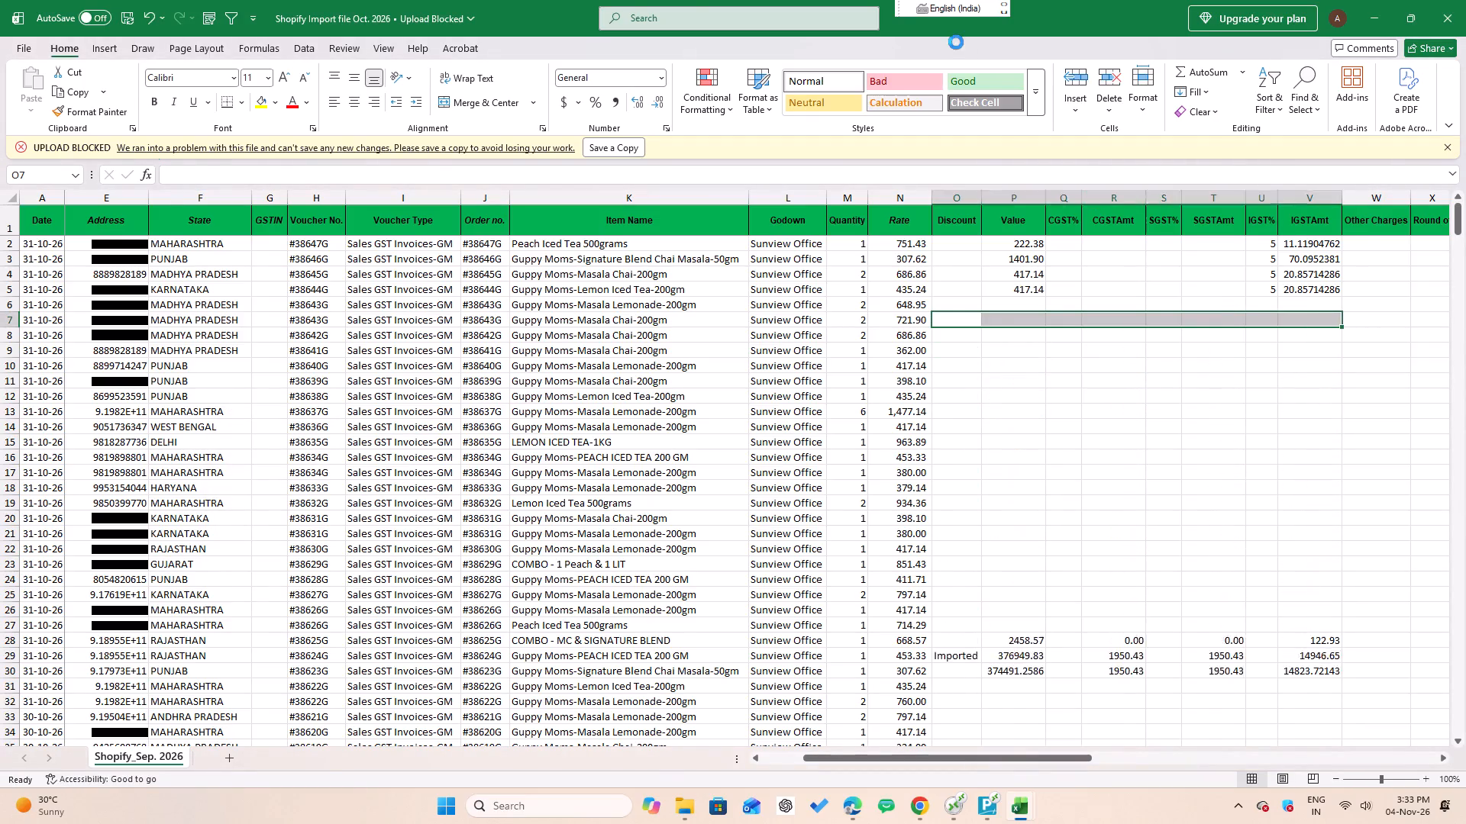
pyautogui.moveTo(1461, 217); pyautogui.dragTo(1459, 237)
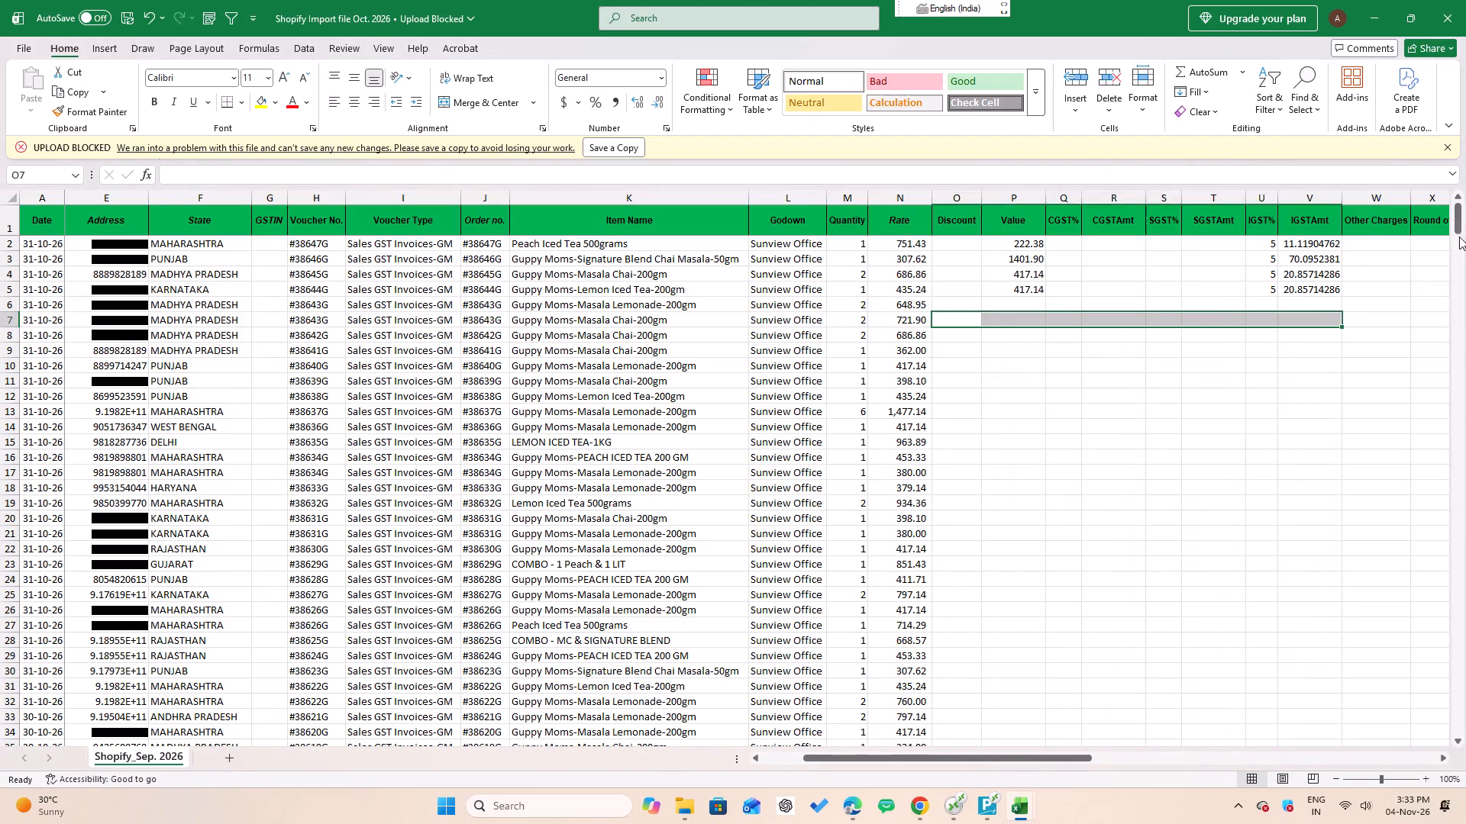
pyautogui.moveTo(1459, 237); pyautogui.dragTo(1447, 314)
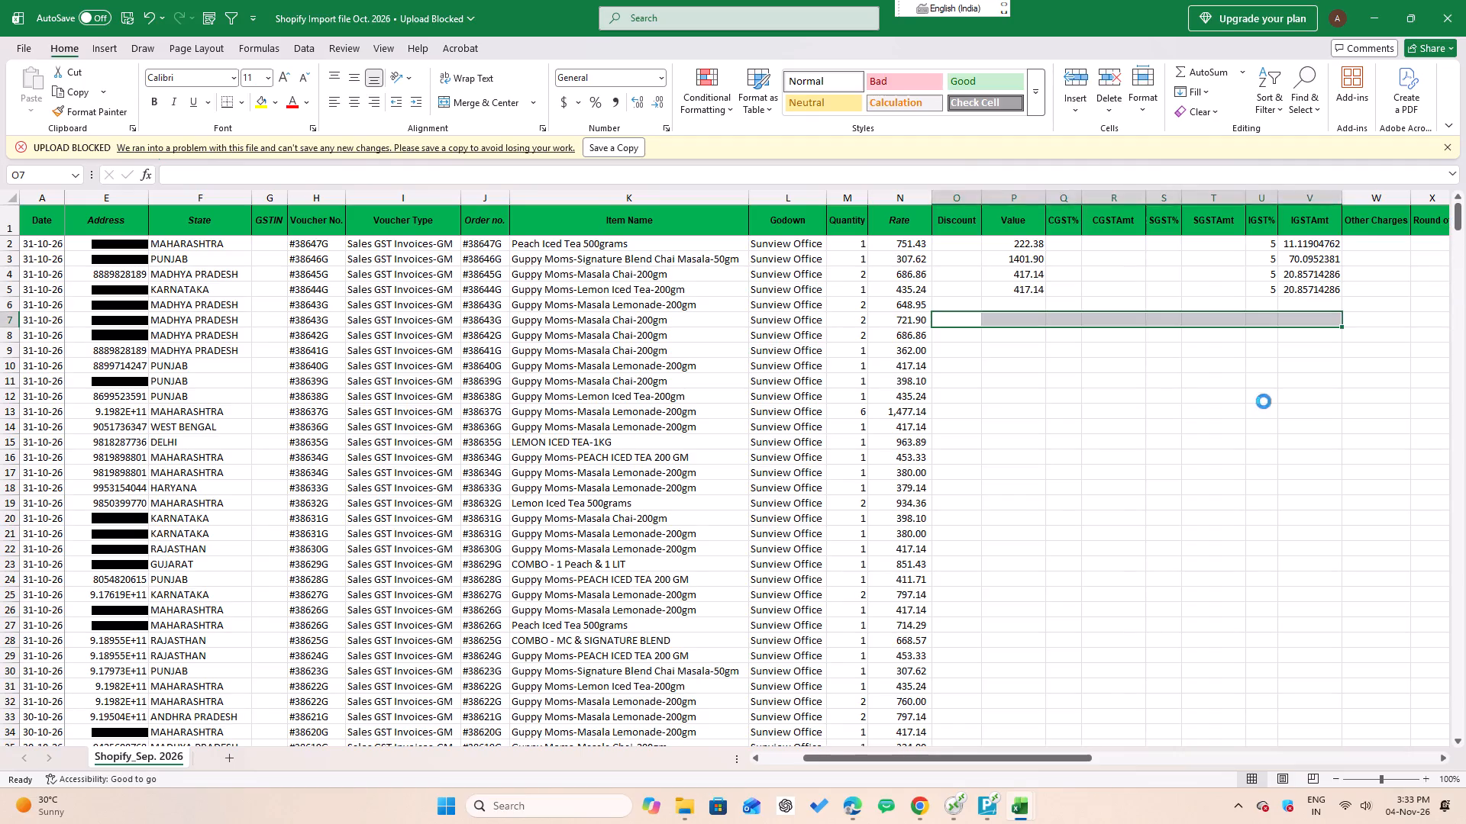
# Insert blank cells over O7:V113, shifting the leftover totals block down to start at row 221.
pyautogui.hotkey('ctrl', 'Down')
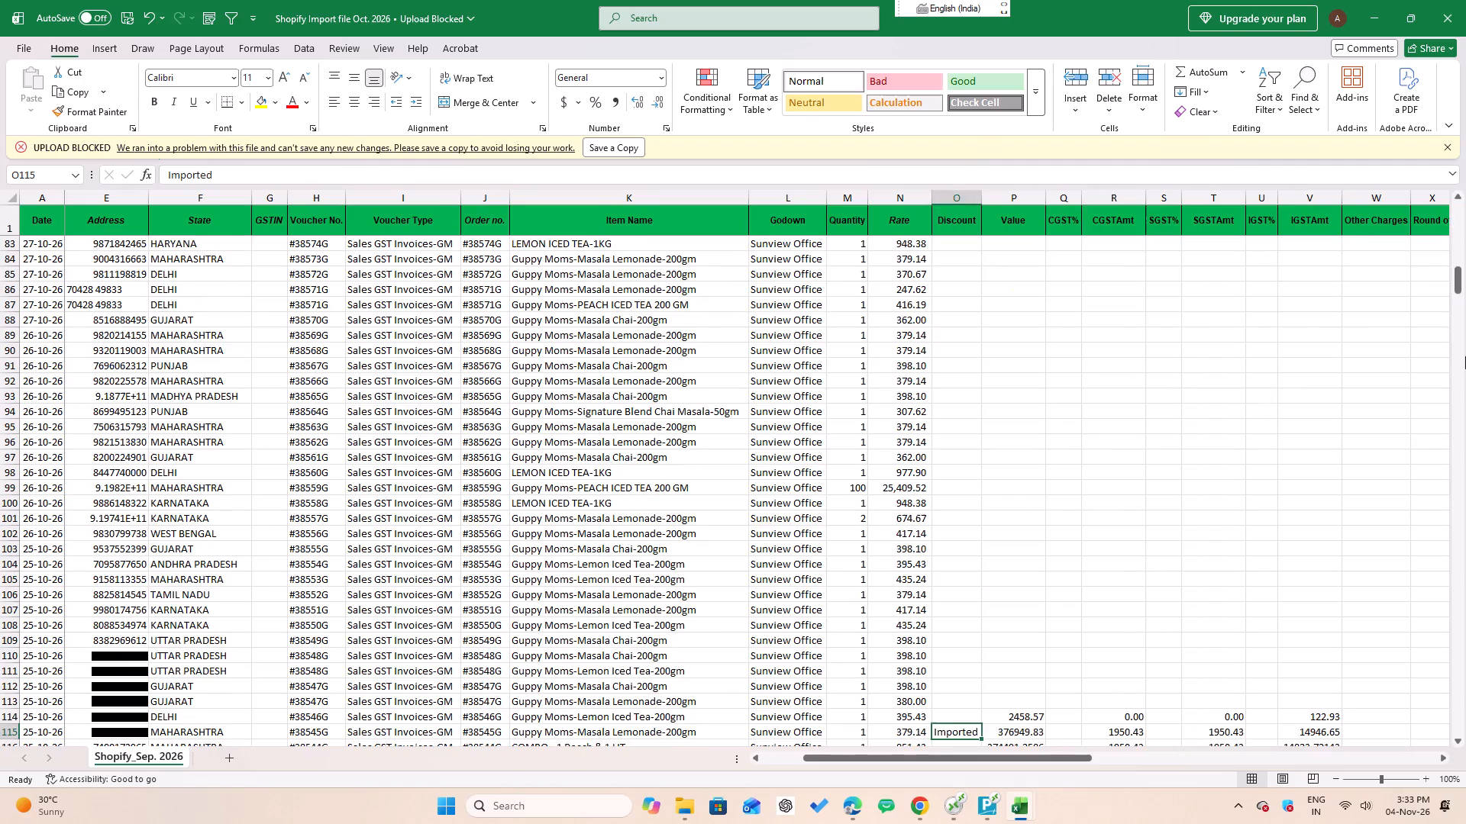
pyautogui.press('Up')
pyautogui.press('Up')
pyautogui.hotkey('shift', 'Right')
pyautogui.hotkey('shift', 'Right')
pyautogui.hotkey('shift', 'Right')
pyautogui.hotkey('shift', 'Right')
pyautogui.hotkey('shift', 'Right')
pyautogui.hotkey('shift', 'Right')
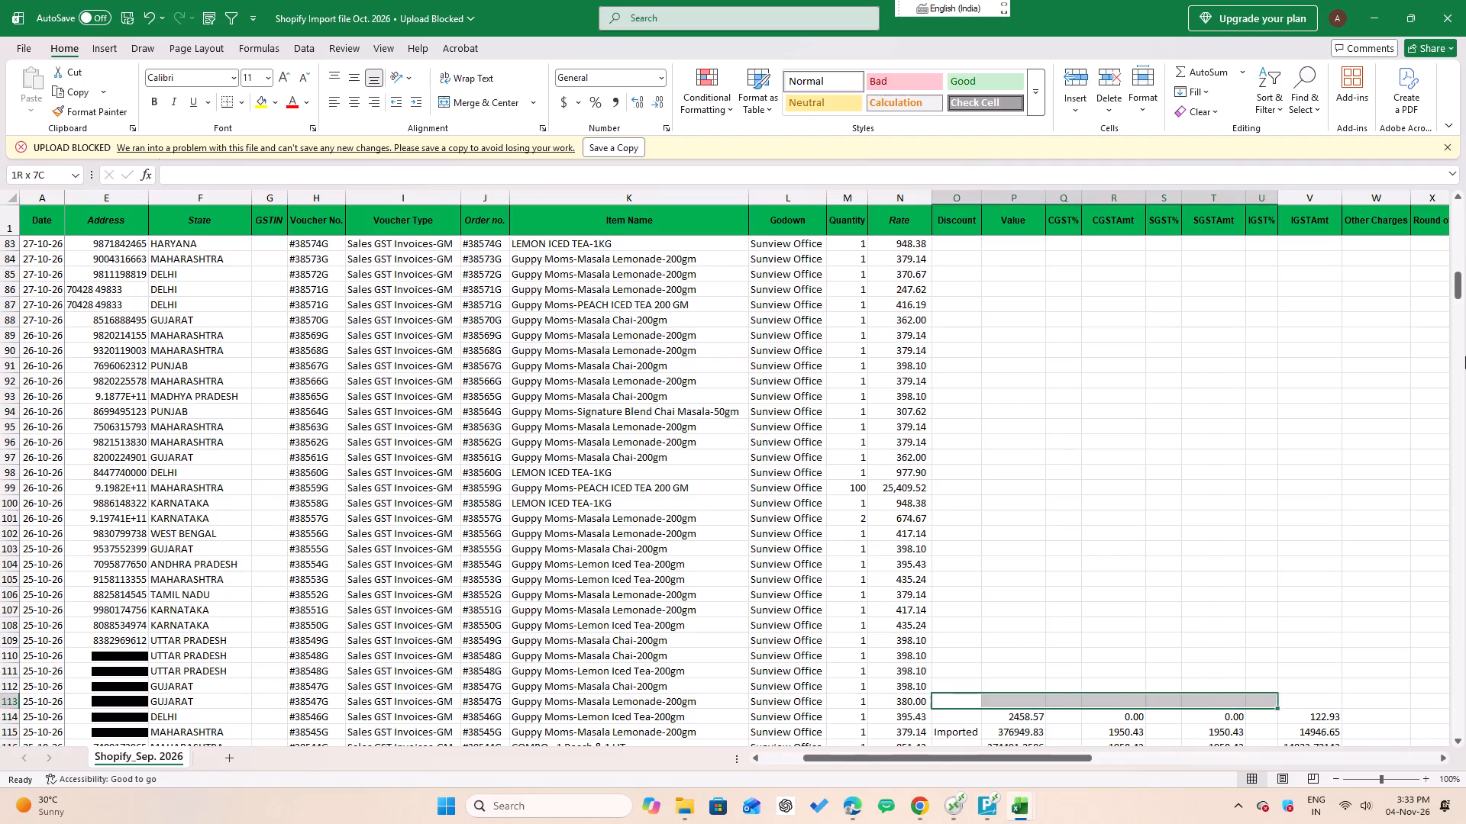
pyautogui.hotkey('shift', 'Right')
pyautogui.hotkey('ctrl', 'shift', 'Up')
pyautogui.hotkey('shift', 'Down')
pyautogui.hotkey('shift', 'Down')
pyautogui.hotkey('shift', 'Down')
pyautogui.hotkey('shift', 'Down')
pyautogui.hotkey('shift', 'Down')
pyautogui.hotkey('shift', 'Down')
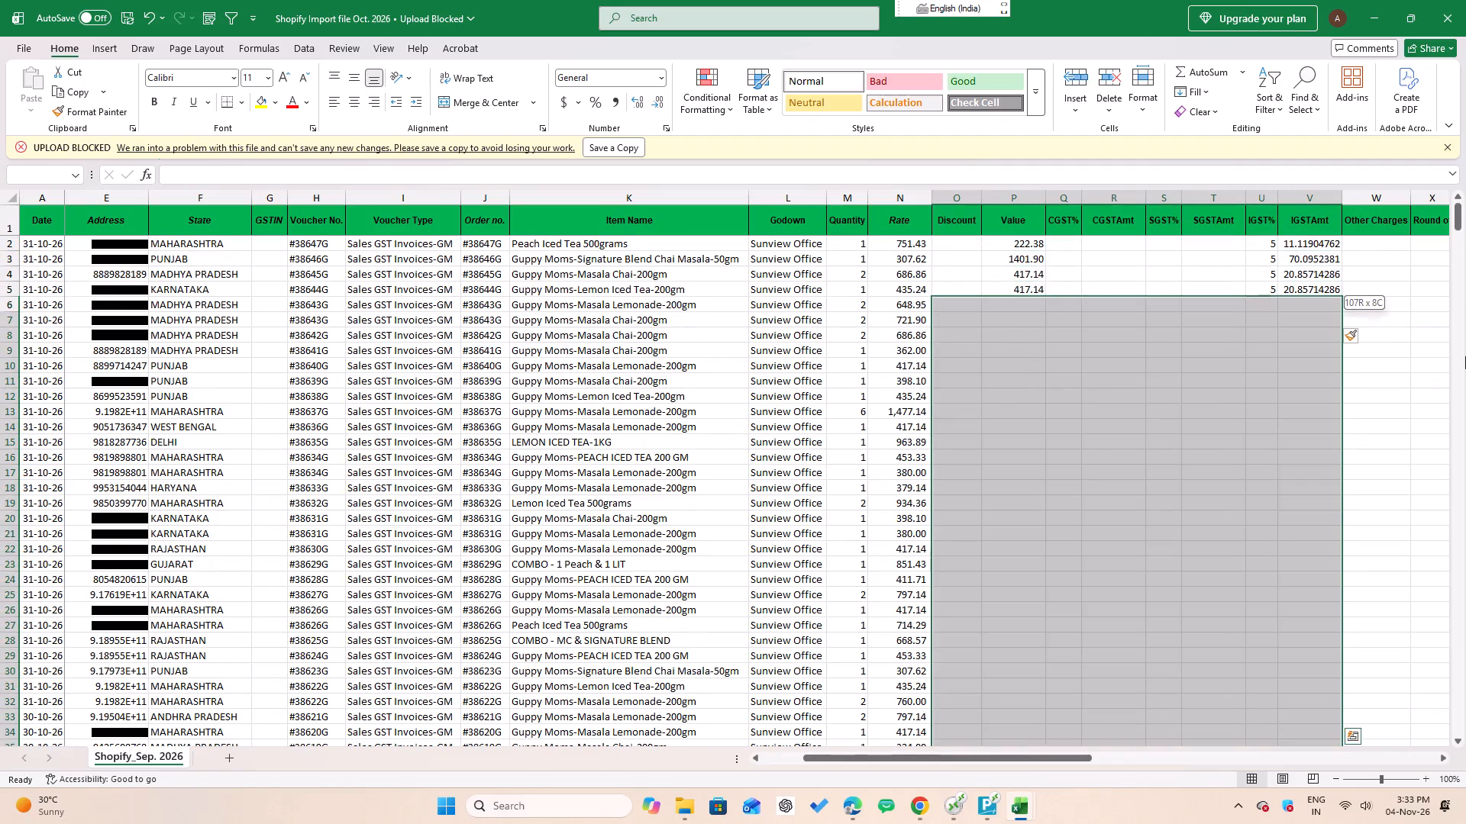
pyautogui.hotkey('ctrl', '+')
pyautogui.press('Down')
pyautogui.press('Return')
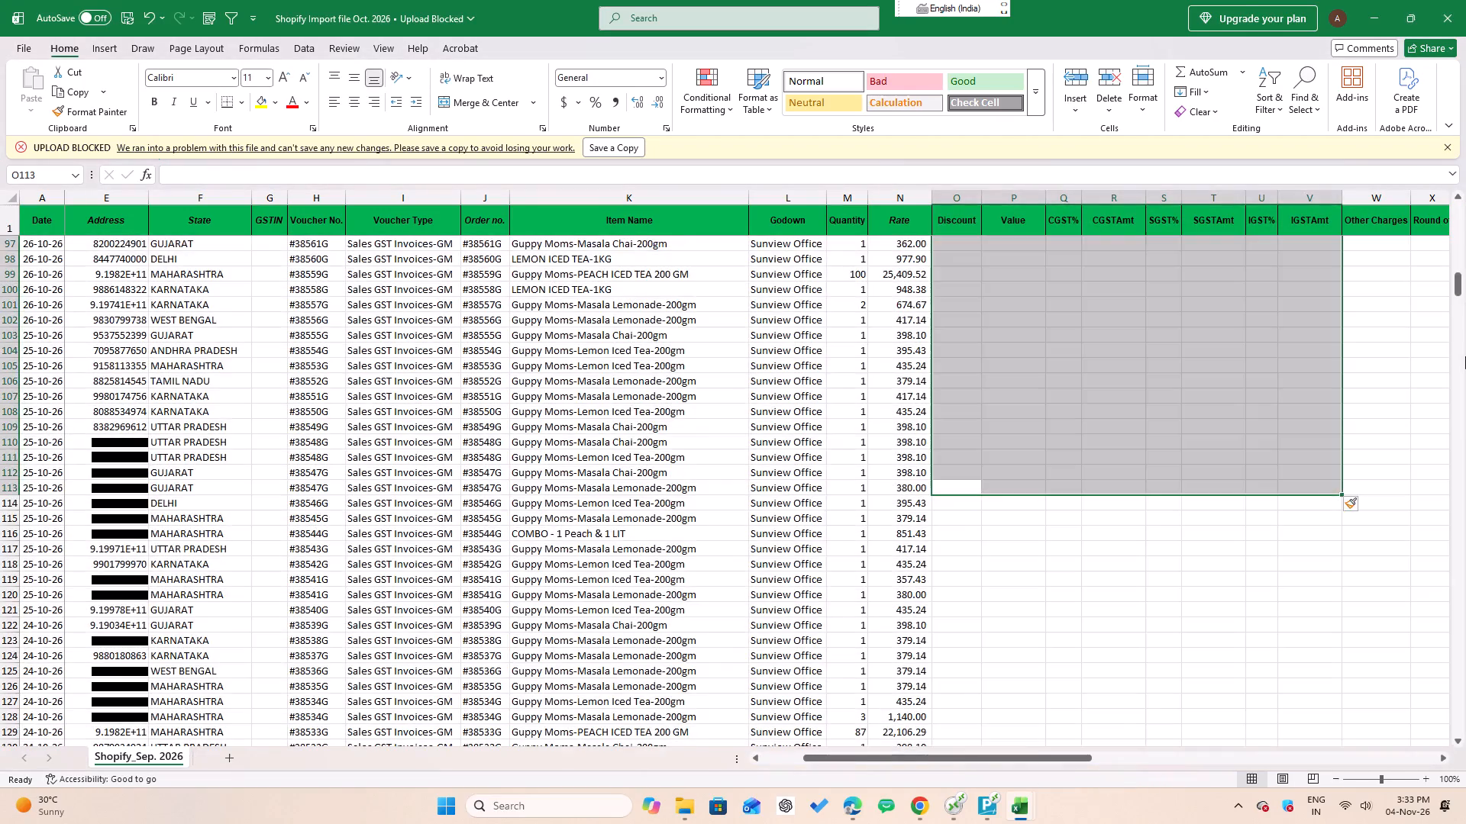
# Insert blank cells over O7:V220, shifting the leftover totals block down to start at row 435.
pyautogui.hotkey('ctrl', 'Down')
pyautogui.press('Up')
pyautogui.press('Up')
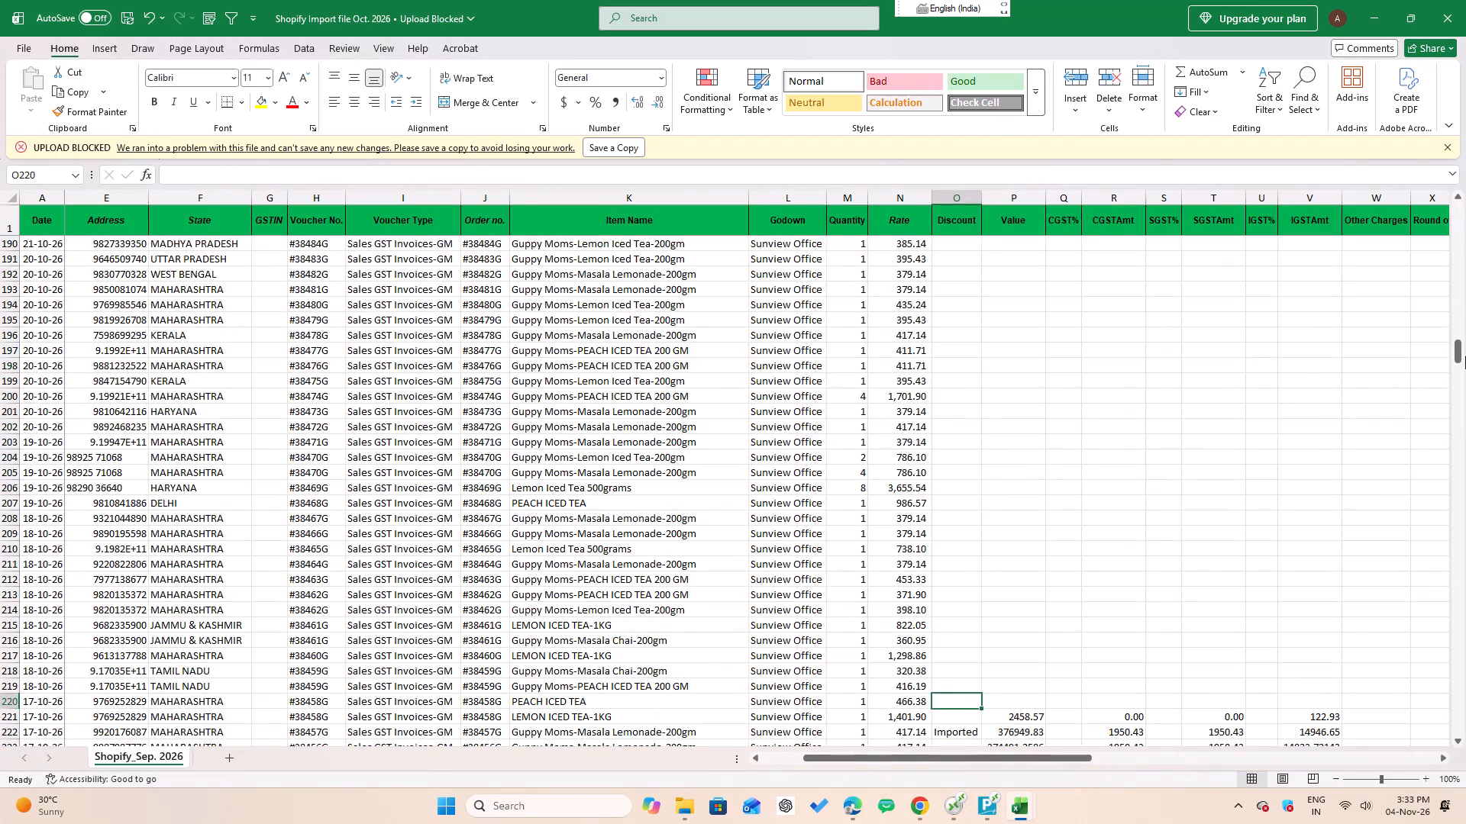
pyautogui.hotkey('shift', 'Right')
pyautogui.hotkey('shift', 'Right')
pyautogui.hotkey('shift', 'Right')
pyautogui.hotkey('shift', 'Right')
pyautogui.hotkey('shift', 'Right')
pyautogui.hotkey('shift', 'Right')
pyautogui.hotkey('shift', 'Right')
pyautogui.hotkey('ctrl', 'shift', 'Up')
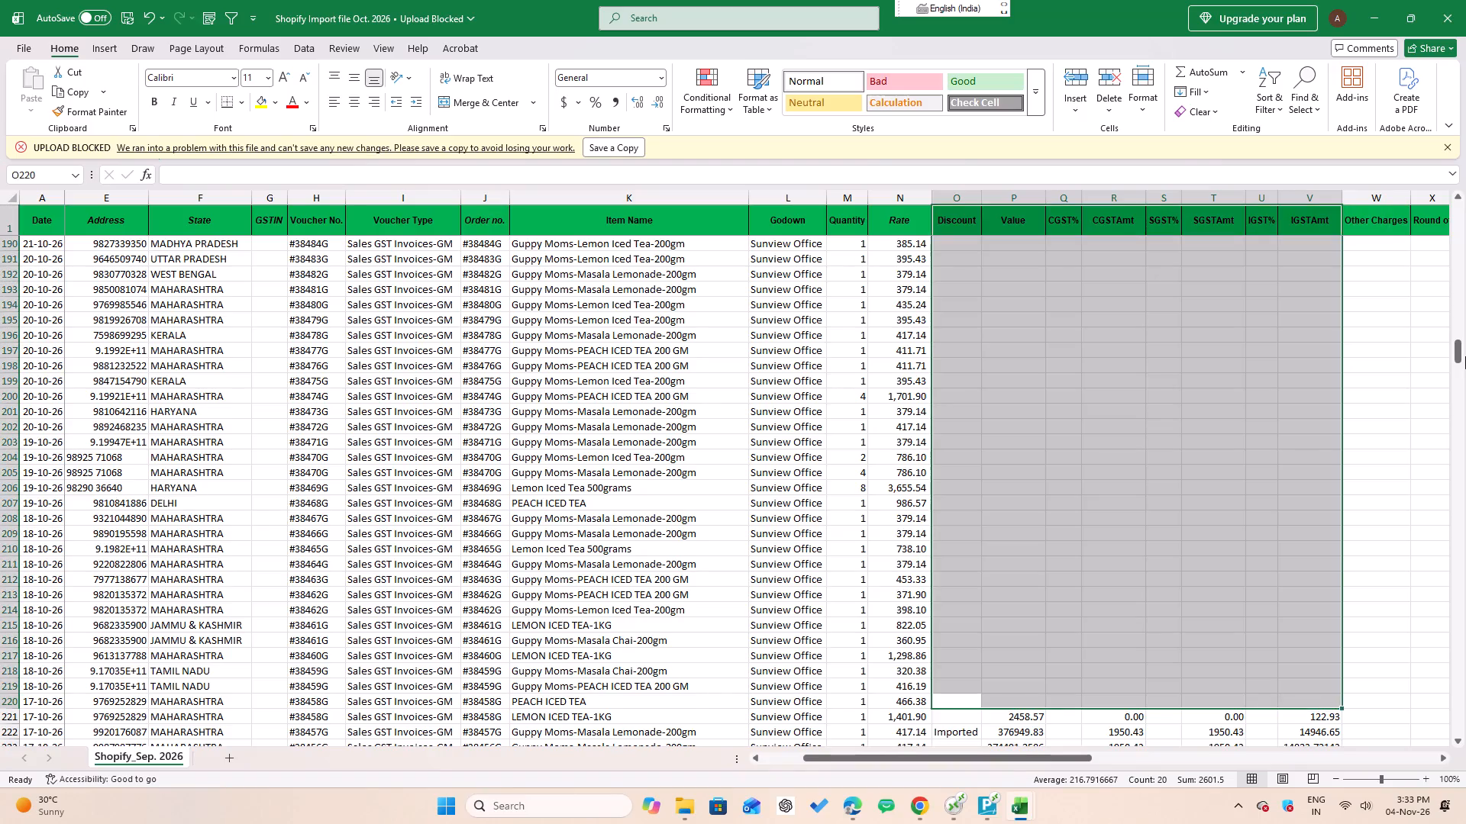
pyautogui.hotkey('shift', 'Down')
pyautogui.hotkey('shift', 'Down')
pyautogui.hotkey('shift', 'Down')
pyautogui.hotkey('shift', 'Down')
pyautogui.hotkey('shift', 'Down')
pyautogui.hotkey('shift', 'Down')
pyautogui.hotkey('ctrl', '+')
pyautogui.press('Down')
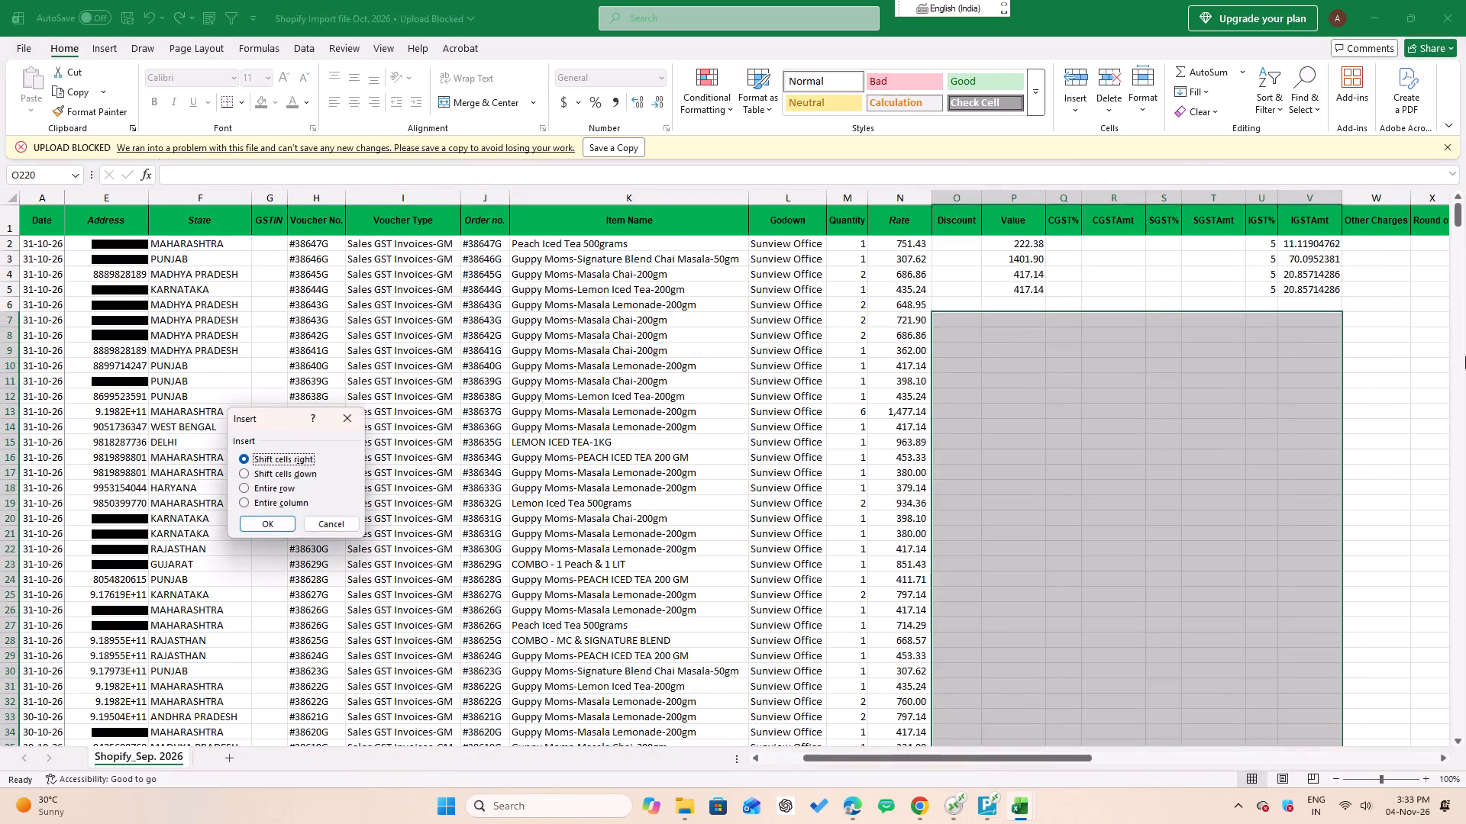
pyautogui.press('Return')
# Insert blank cells over O7:V434, shifting the leftover totals block past the October data to start at row 863.
pyautogui.hotkey('ctrl', 'Down')
pyautogui.press('Up')
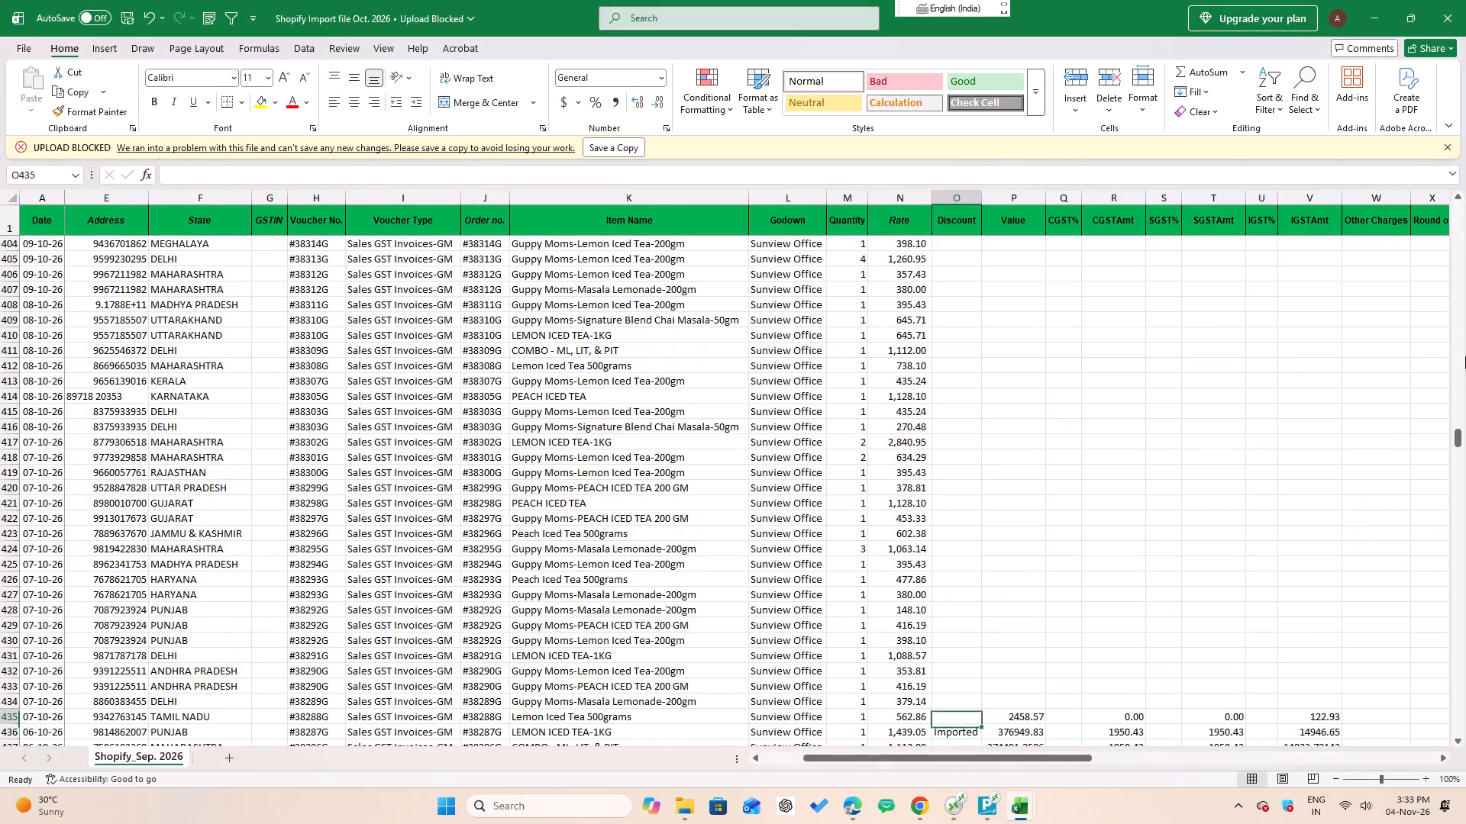
pyautogui.press('Up')
pyautogui.hotkey('shift', 'Right')
pyautogui.hotkey('shift', 'Right')
pyautogui.hotkey('shift', 'Right')
pyautogui.hotkey('shift', 'Right')
pyautogui.hotkey('shift', 'Right')
pyautogui.hotkey('shift', 'Right')
pyautogui.hotkey('shift', 'Right')
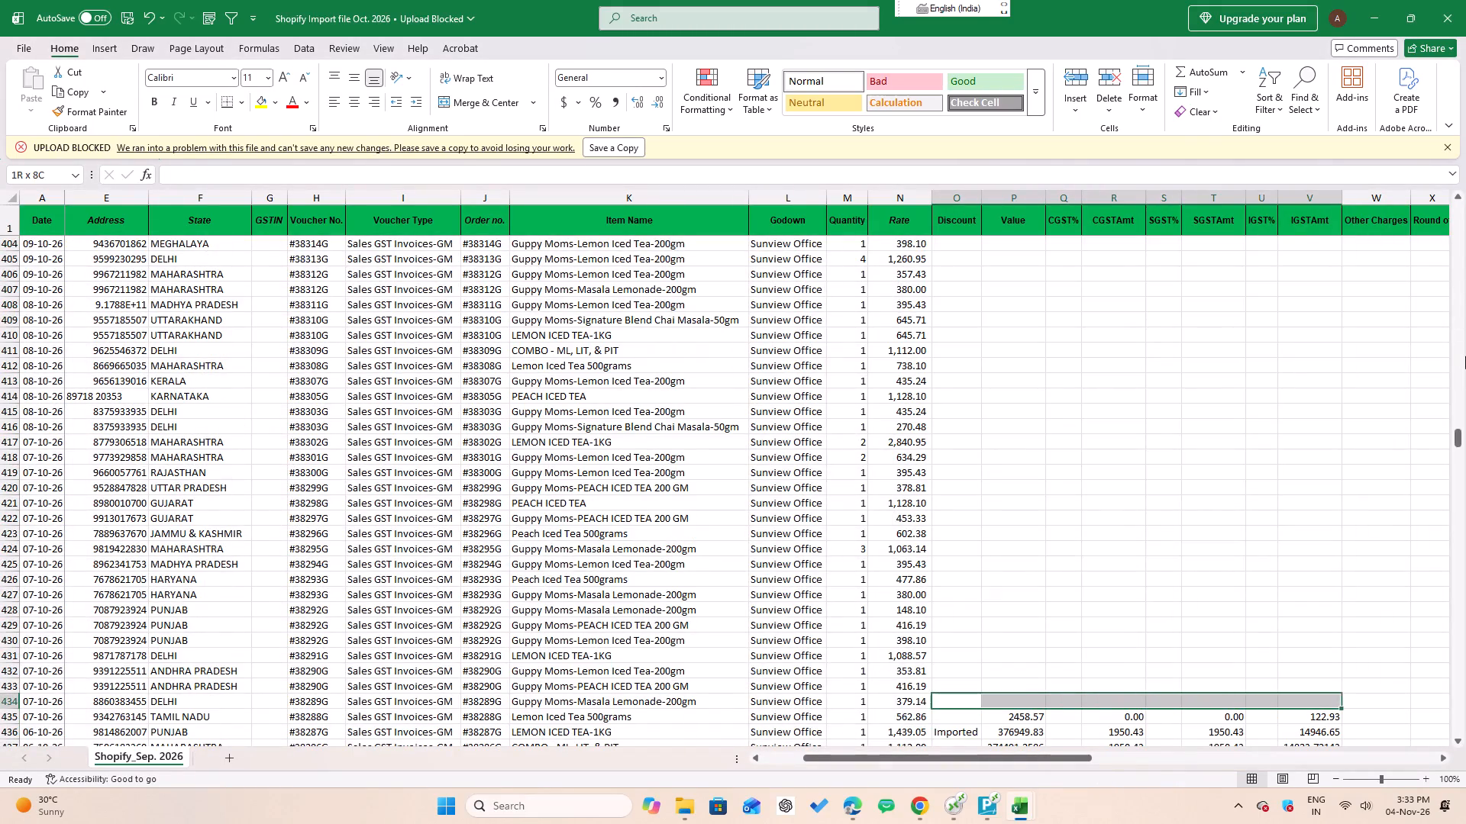
pyautogui.hotkey('ctrl', 'shift', 'Up')
pyautogui.hotkey('shift', 'Down')
pyautogui.hotkey('shift', 'Down')
pyautogui.hotkey('shift', 'Down')
pyautogui.hotkey('shift', 'Down')
pyautogui.hotkey('shift', 'Down')
pyautogui.hotkey('shift', 'Down')
pyautogui.hotkey('ctrl', '+')
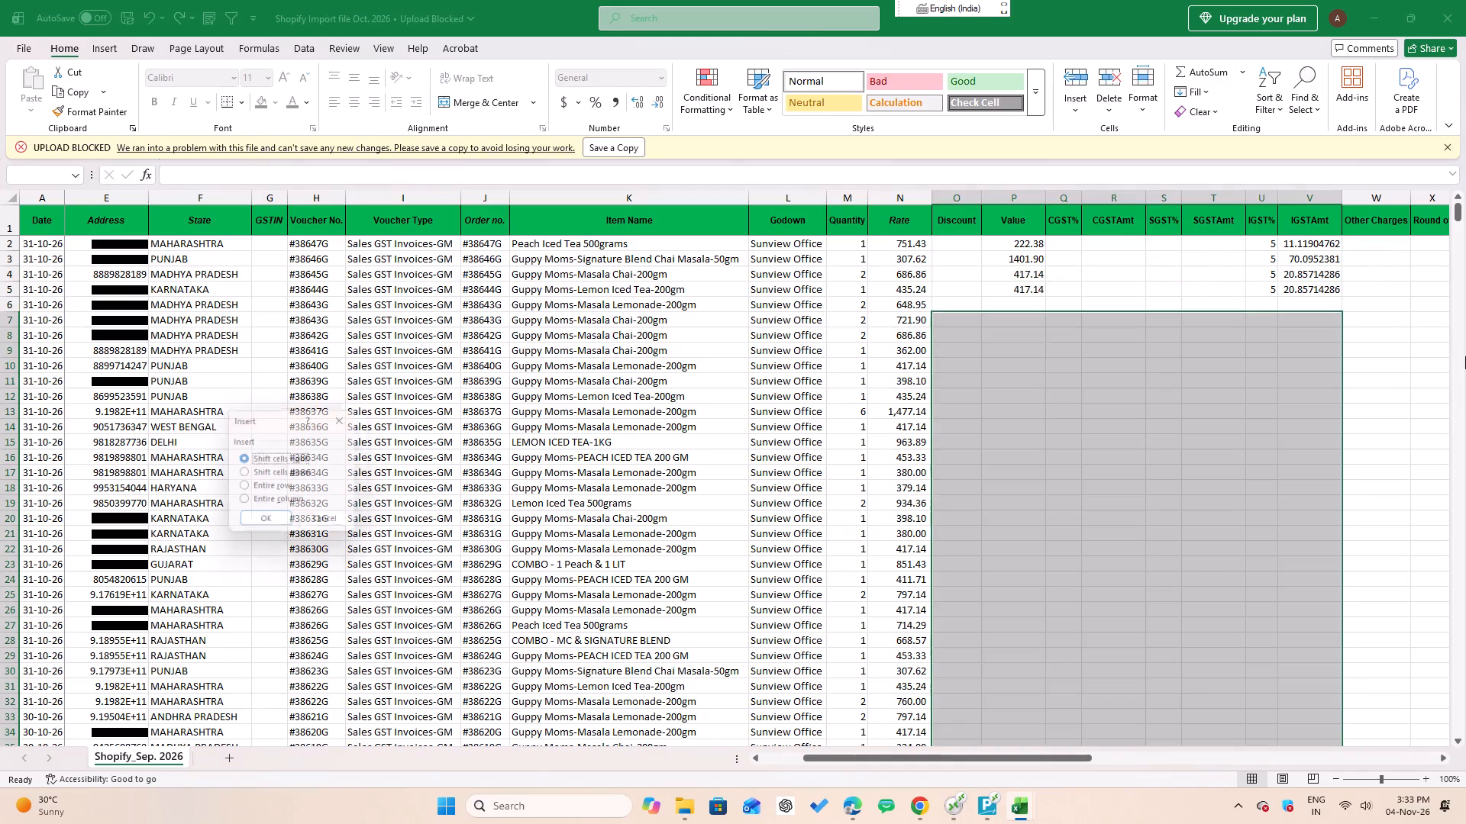
pyautogui.press('Down')
pyautogui.press('Return')
# Repeatedly delete blank row 522 below the October data until the leftover totals block starts at row 826.
pyautogui.hotkey('ctrl', 'Down')
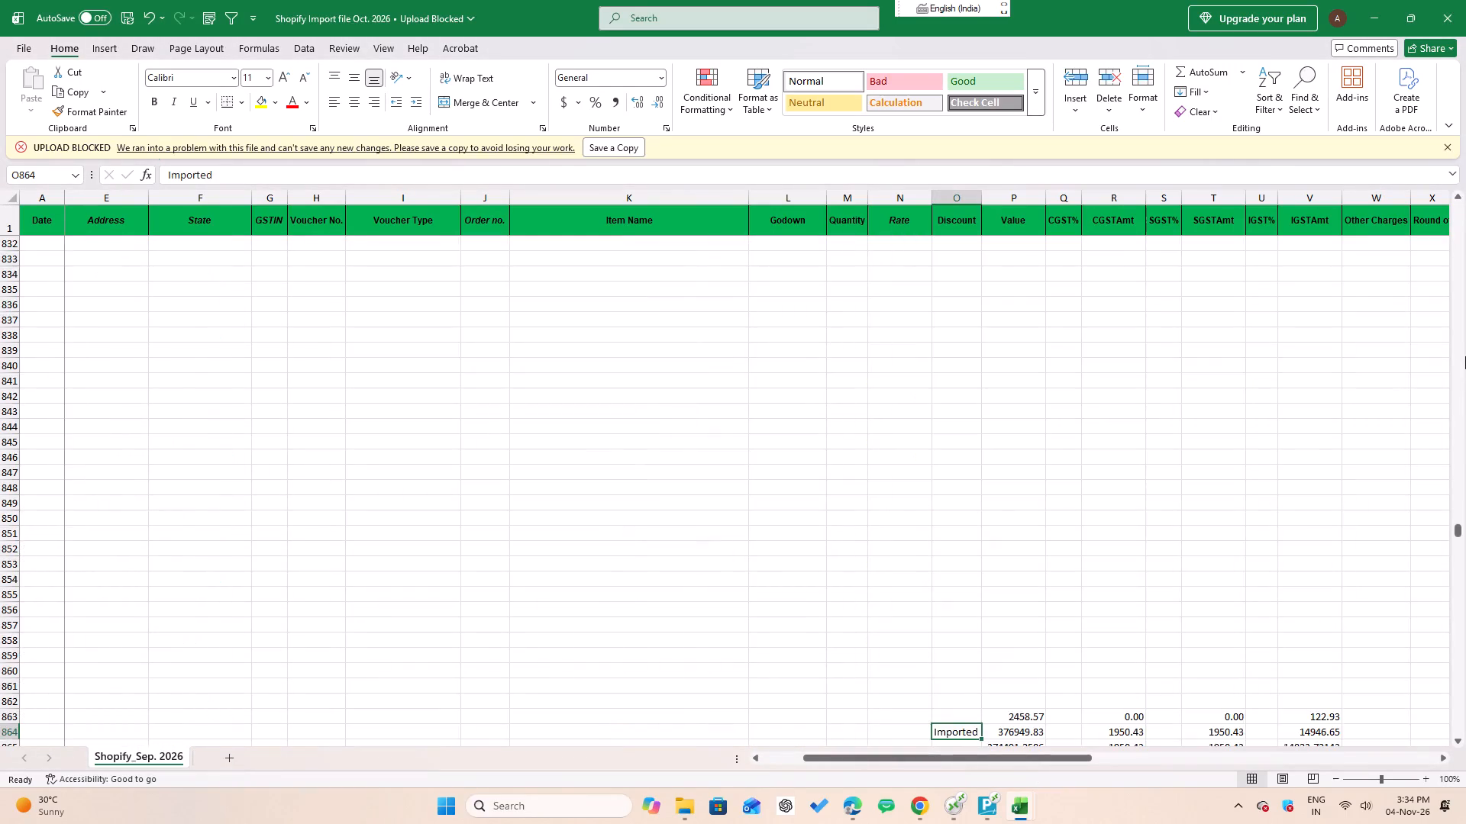
pyautogui.press('Down')
pyautogui.press('Up')
pyautogui.press('Up')
pyautogui.press('Up')
pyautogui.press('Left')
pyautogui.press('Left')
pyautogui.hotkey('ctrl', 'Up')
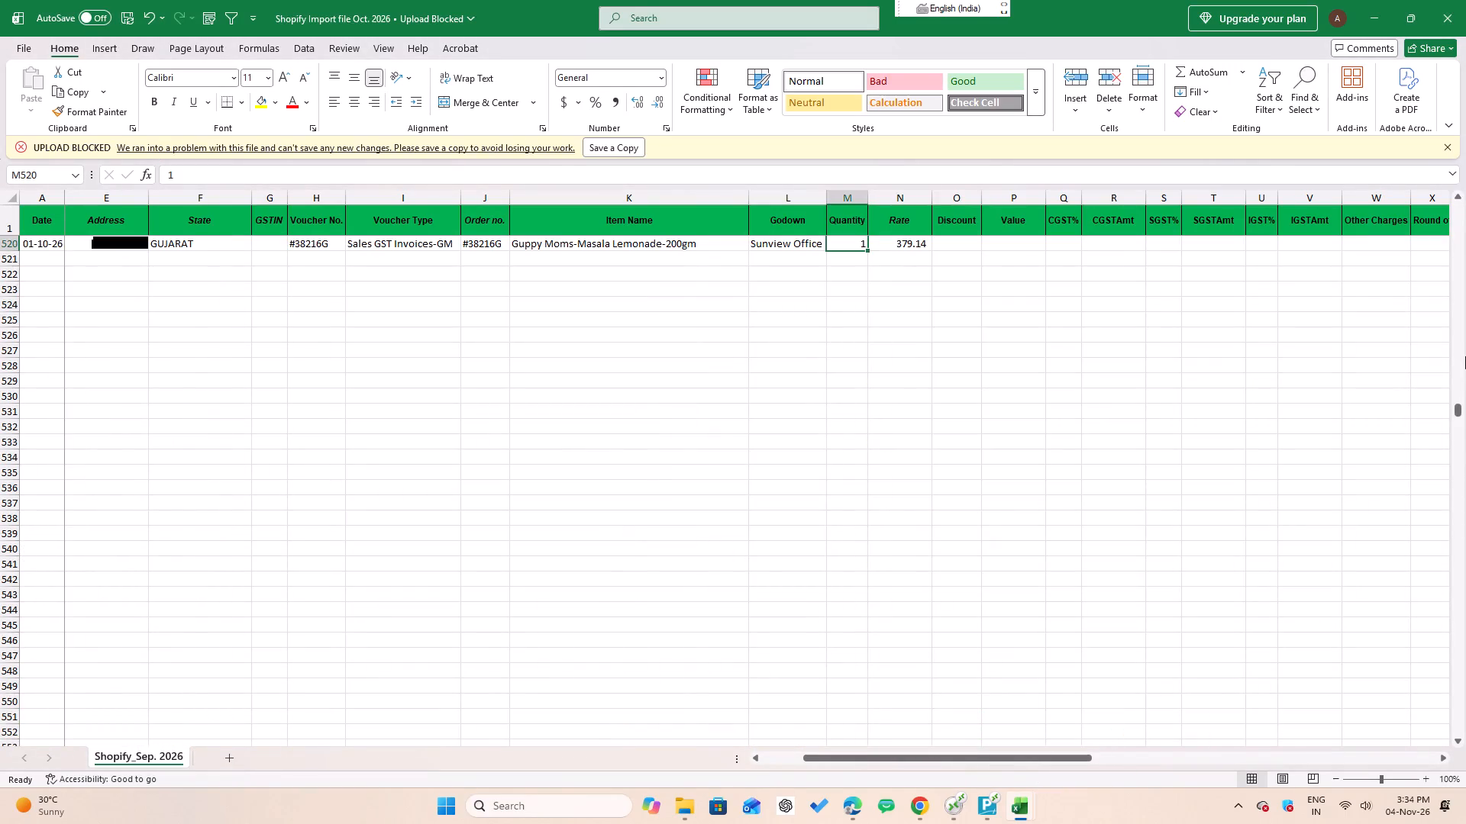
pyautogui.press('Down')
pyautogui.press('Down')
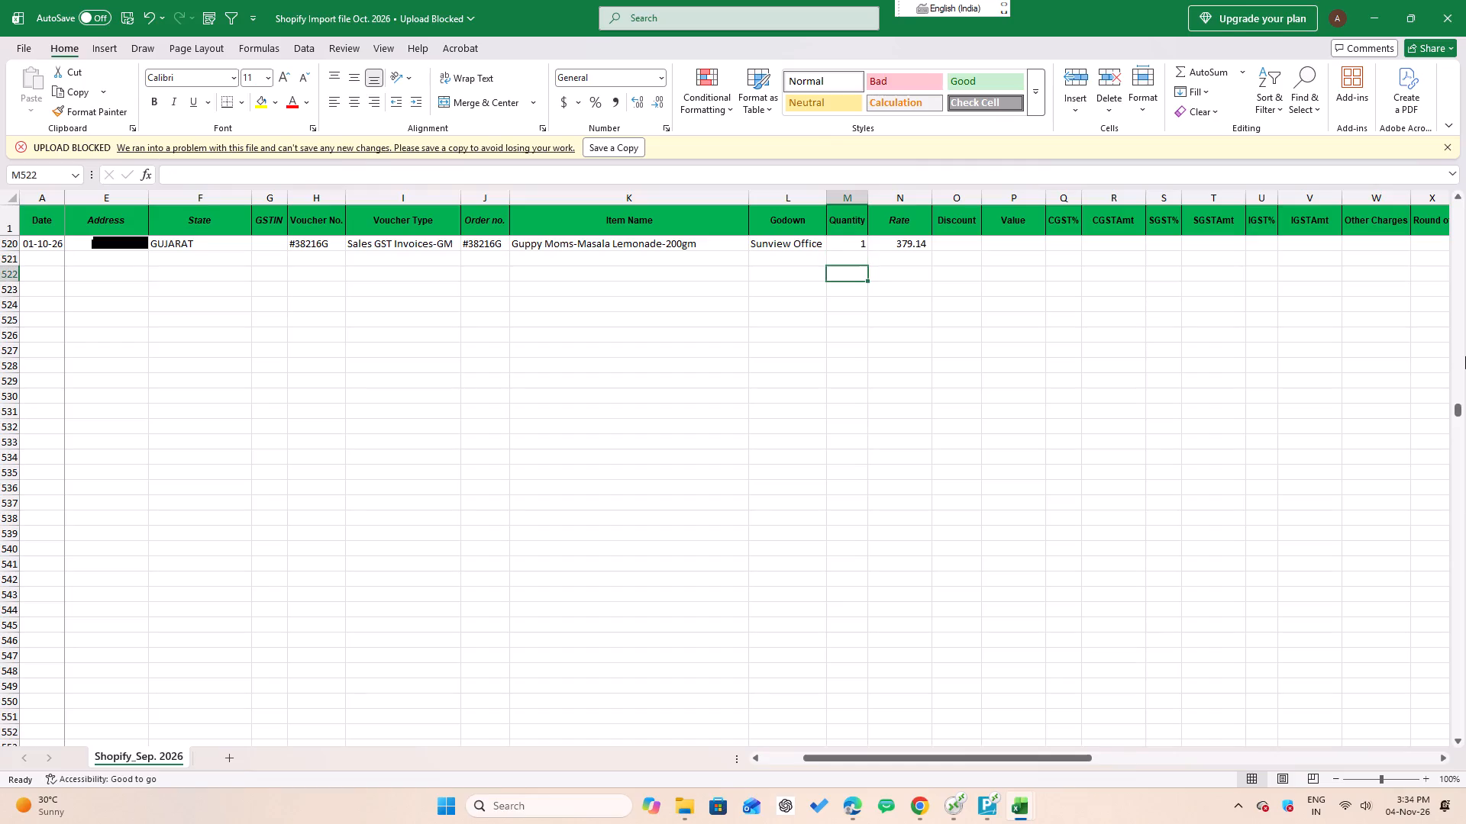
pyautogui.hotkey('shift', 'space')
pyautogui.hotkey('ctrl', '=')
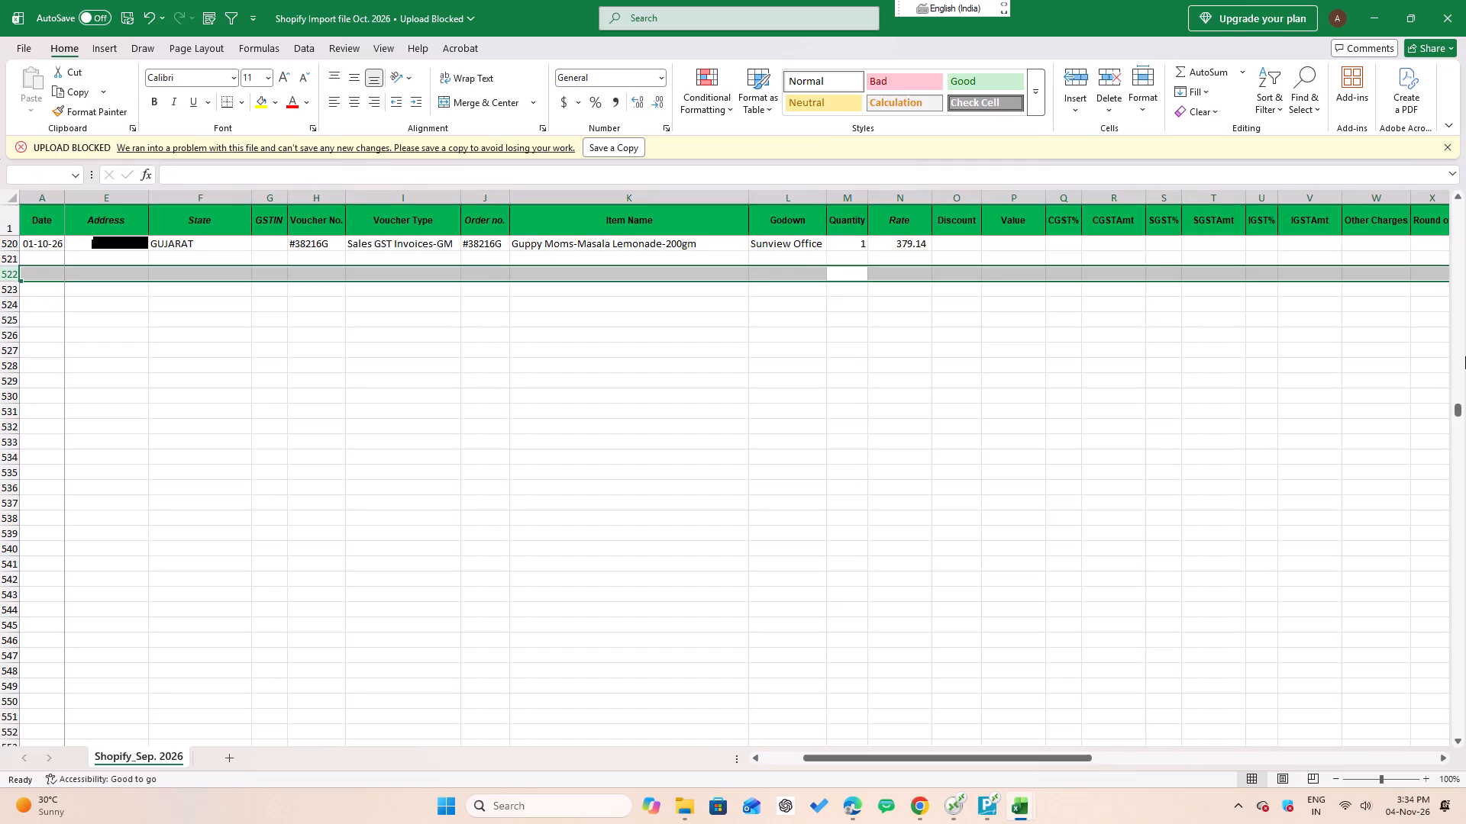
pyautogui.hotkey('ctrl', '-')
pyautogui.hotkey('ctrl', '-')
pyautogui.hotkey('ctrl', '-')
pyautogui.hotkey('ctrl', '-')
pyautogui.hotkey('ctrl', '-')
pyautogui.hotkey('ctrl', '-')
pyautogui.hotkey('ctrl', '-')
pyautogui.hotkey('ctrl', '-')
pyautogui.hotkey('ctrl', '-')
pyautogui.hotkey('ctrl', '-')
pyautogui.hotkey('ctrl', '-')
pyautogui.hotkey('ctrl', '-')
pyautogui.hotkey('ctrl', '-')
pyautogui.hotkey('ctrl', '-')
pyautogui.hotkey('ctrl', '-')
pyautogui.hotkey('ctrl', '-')
pyautogui.hotkey('ctrl', '-')
pyautogui.hotkey('ctrl', '-')
pyautogui.hotkey('ctrl', '-')
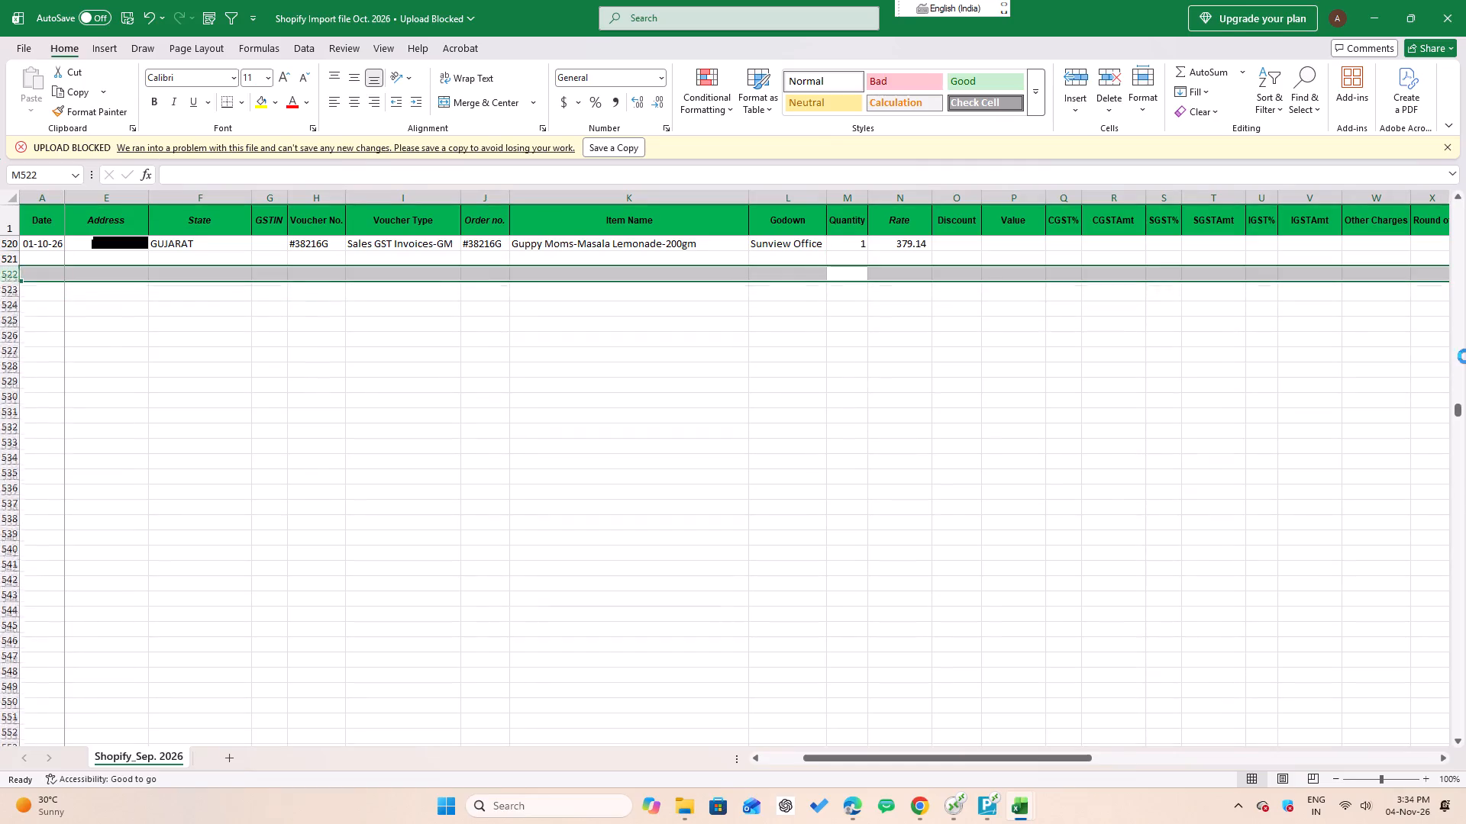
pyautogui.hotkey('ctrl', '-')
pyautogui.hotkey('ctrl', '-')
pyautogui.hotkey('ctrl', '-')
pyautogui.hotkey('ctrl', '-')
pyautogui.hotkey('ctrl', '-')
pyautogui.hotkey('ctrl', '-')
pyautogui.hotkey('ctrl', '-')
pyautogui.hotkey('ctrl', '-')
pyautogui.hotkey('ctrl', '-')
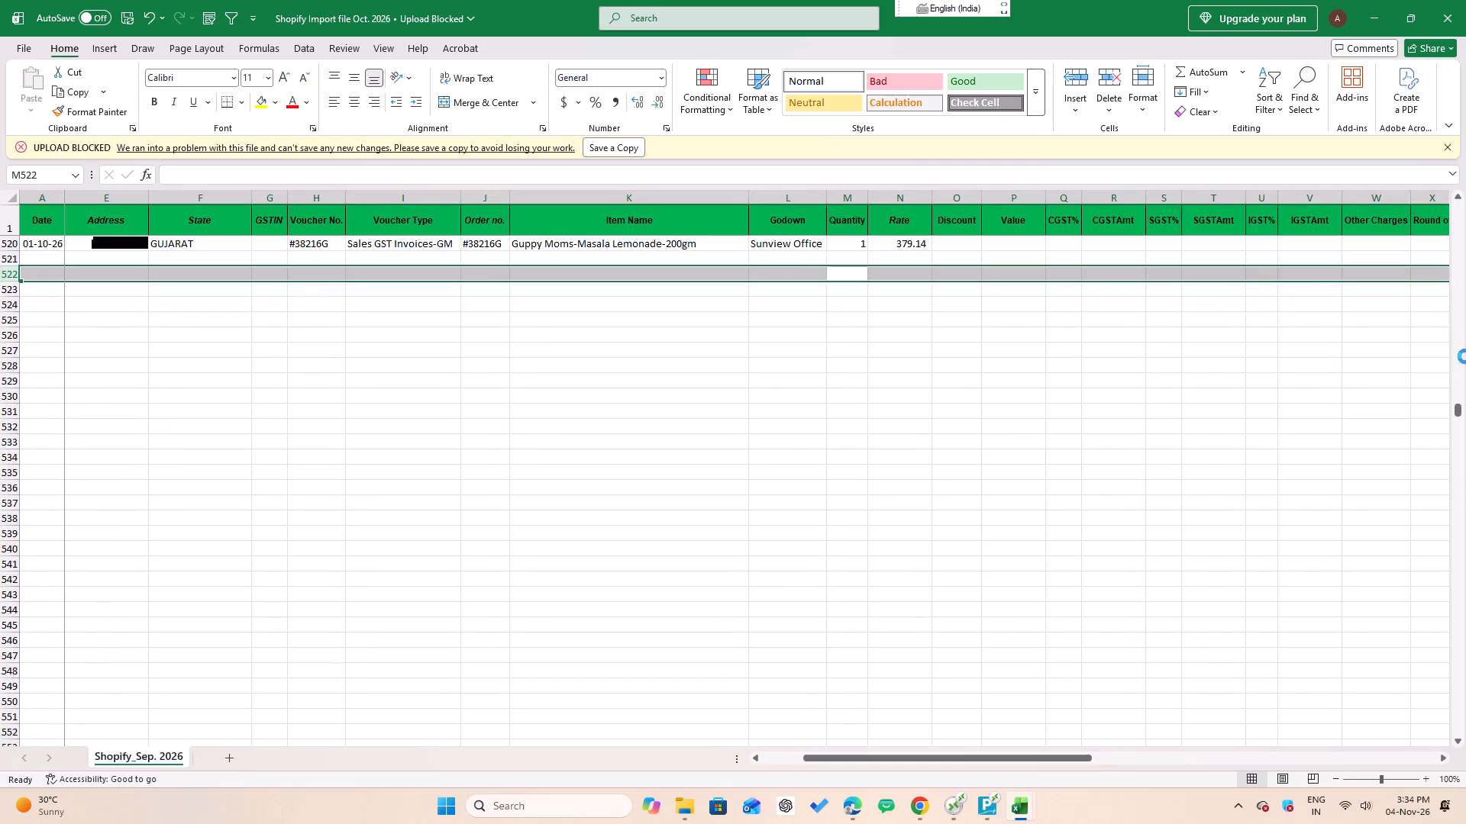
pyautogui.hotkey('ctrl', '-')
pyautogui.hotkey('ctrl', '-')
pyautogui.hotkey('ctrl', '-')
pyautogui.hotkey('ctrl', '-')
pyautogui.hotkey('ctrl', '-')
pyautogui.hotkey('ctrl', '-')
pyautogui.hotkey('ctrl', '-')
pyautogui.hotkey('ctrl', '-')
pyautogui.hotkey('ctrl', '-')
pyautogui.hotkey('ctrl', '-')
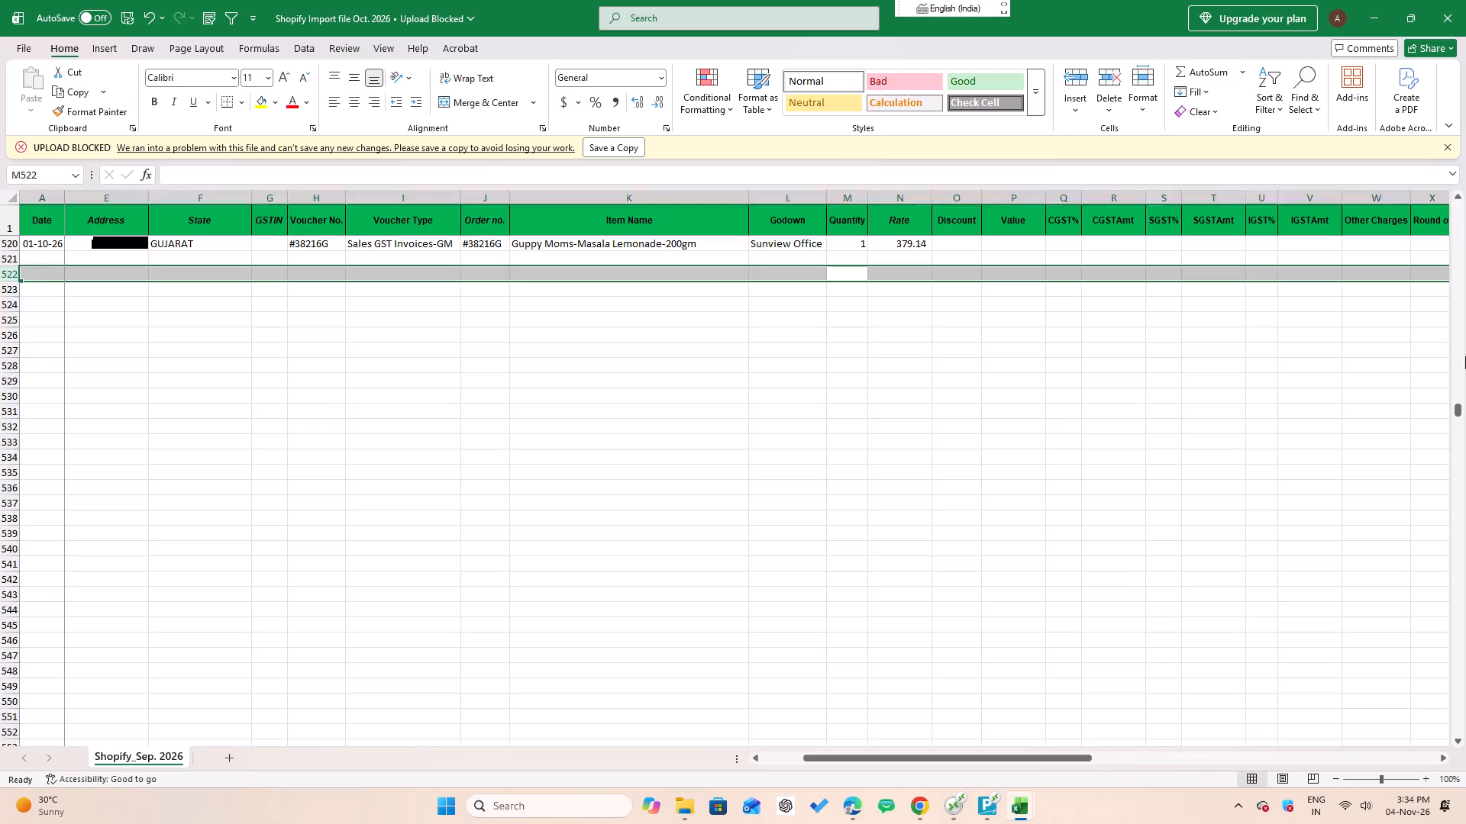
pyautogui.hotkey('ctrl', '-')
pyautogui.hotkey('ctrl', '-')
pyautogui.hotkey('ctrl', '-')
pyautogui.hotkey('ctrl', '-')
pyautogui.hotkey('ctrl', '-')
pyautogui.hotkey('ctrl', '-')
pyautogui.hotkey('ctrl', '-')
pyautogui.hotkey('ctrl', '-')
pyautogui.hotkey('ctrl', '-')
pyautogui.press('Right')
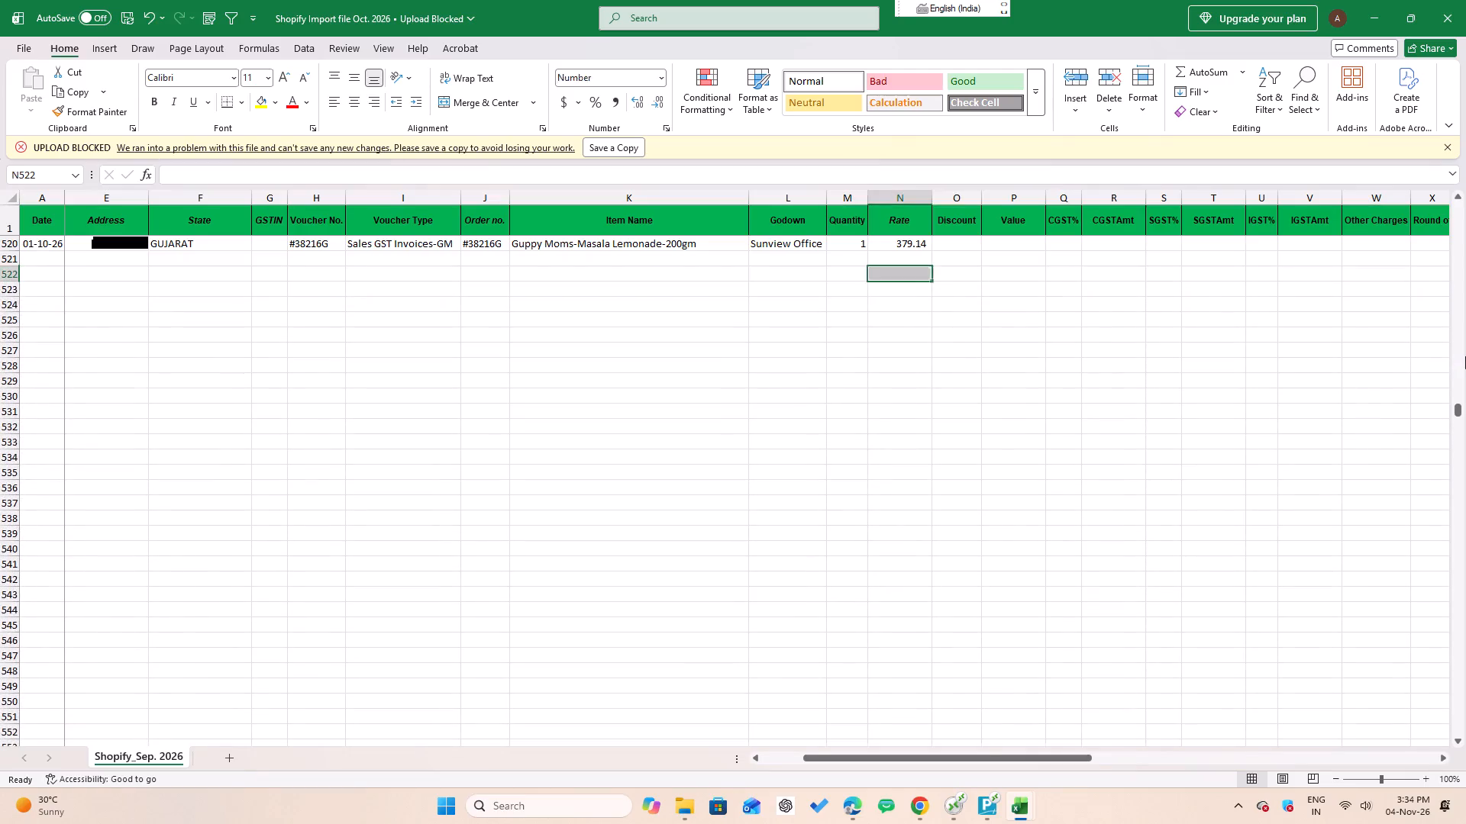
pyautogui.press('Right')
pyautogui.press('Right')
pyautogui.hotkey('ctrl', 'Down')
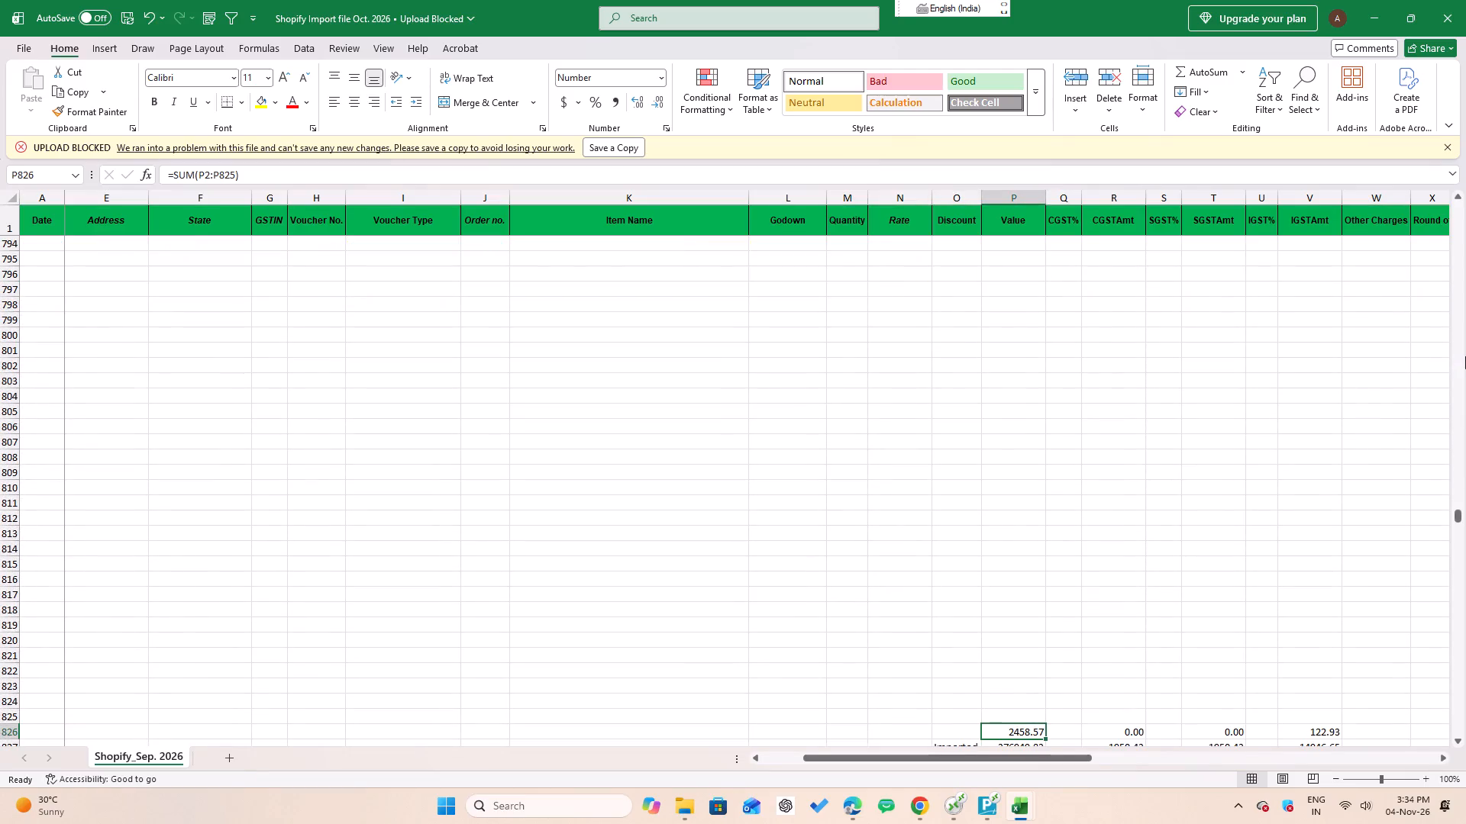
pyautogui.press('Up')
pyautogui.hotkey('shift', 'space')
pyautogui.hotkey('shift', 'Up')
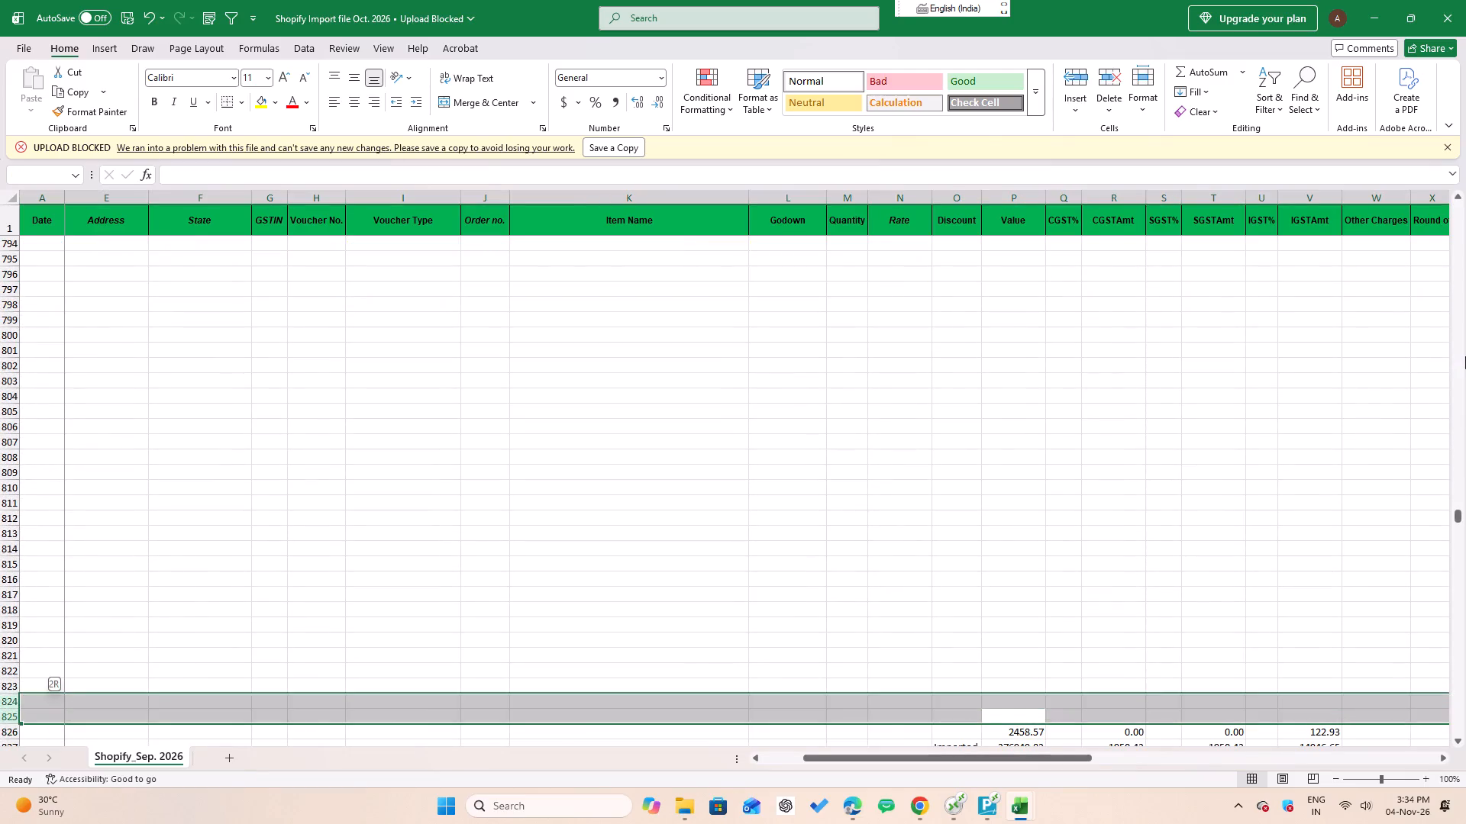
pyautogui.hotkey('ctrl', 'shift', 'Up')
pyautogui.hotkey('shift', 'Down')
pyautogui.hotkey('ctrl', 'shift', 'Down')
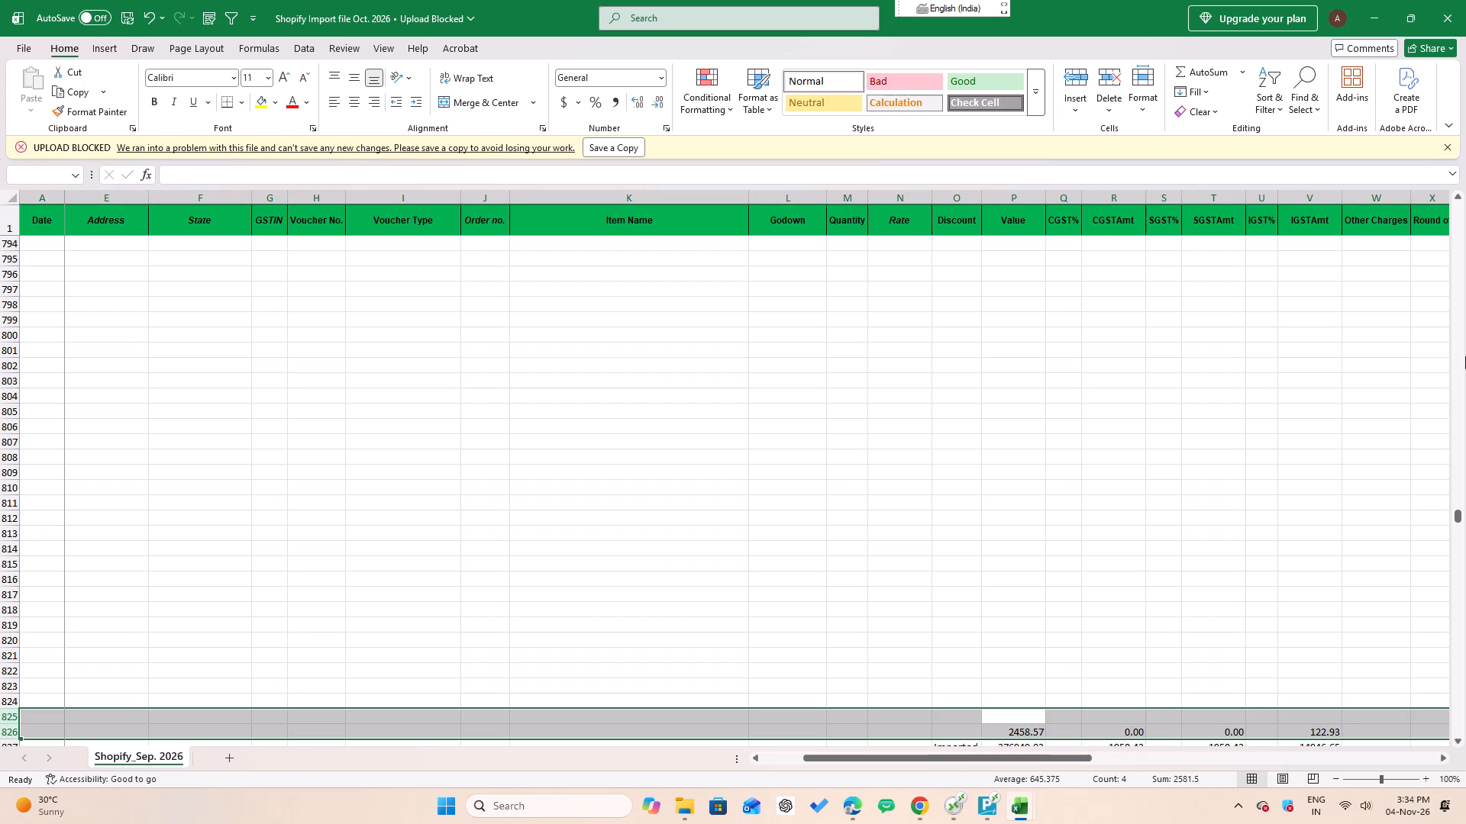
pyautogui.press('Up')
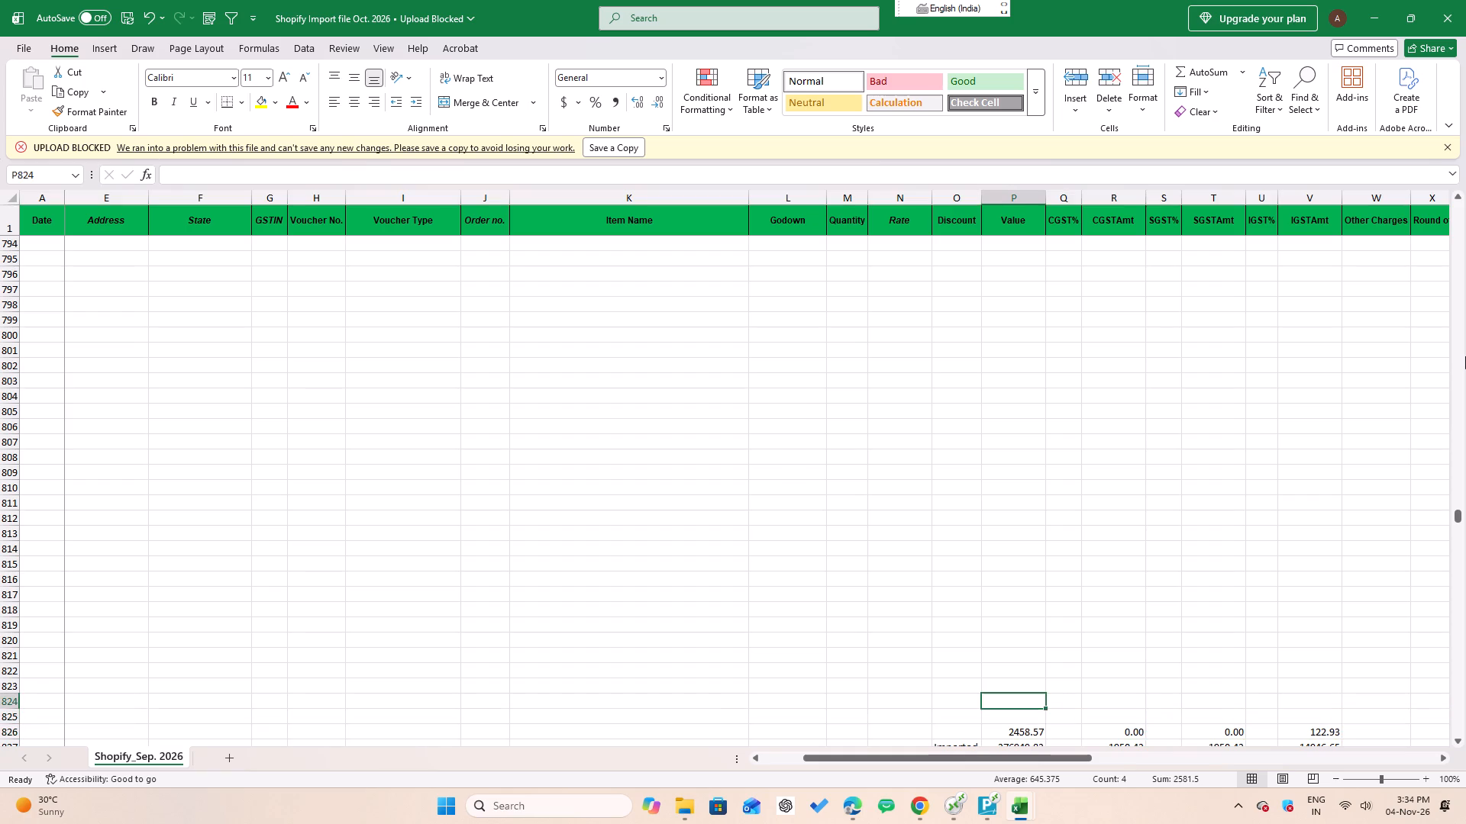
# Delete blank rows 763 to 824, moving the leftover totals block up to start at row 764.
pyautogui.hotkey('shift', 'space')
pyautogui.hotkey('shift', 'Up')
pyautogui.hotkey('shift', 'Up')
pyautogui.hotkey('shift', 'Up')
pyautogui.hotkey('shift', 'Up')
pyautogui.hotkey('shift', 'Up')
pyautogui.hotkey('shift', 'Up')
pyautogui.hotkey('shift', 'Up')
pyautogui.hotkey('shift', 'Up')
pyautogui.hotkey('shift', 'Up')
pyautogui.hotkey('shift', 'Up')
pyautogui.hotkey('shift', 'Up')
pyautogui.hotkey('shift', 'Up')
pyautogui.hotkey('shift', 'Up')
pyautogui.hotkey('shift', 'Up')
pyautogui.hotkey('shift', 'Up')
pyautogui.hotkey('shift', 'Up')
pyautogui.hotkey('shift', 'Up')
pyautogui.hotkey('shift', 'Up')
pyautogui.hotkey('shift', 'Up')
pyautogui.hotkey('shift', 'Up')
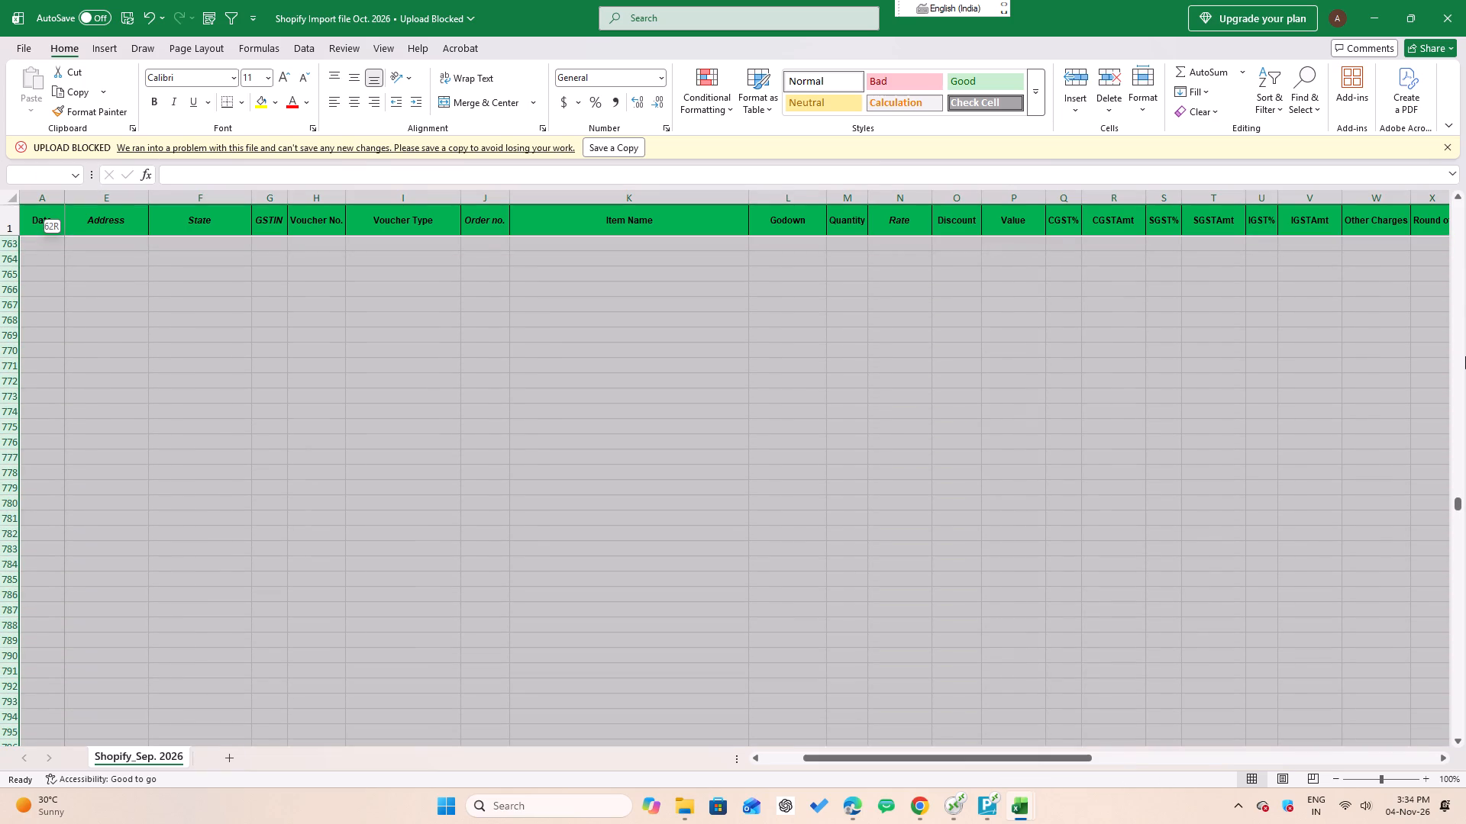
pyautogui.hotkey('ctrl', '-')
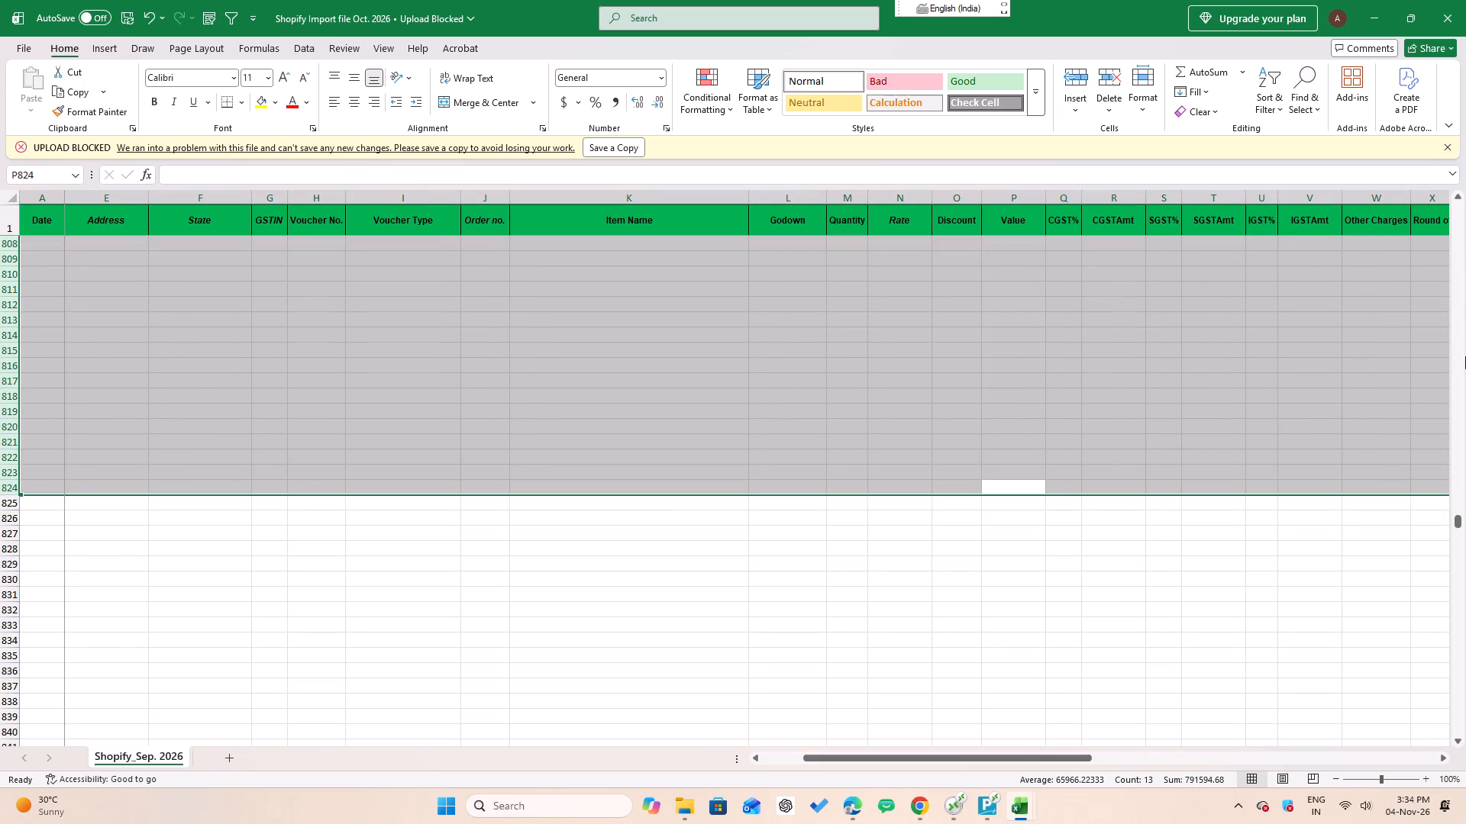
# Enter 0 in the Discount cell O522, two rows below the last October order, as a temporary marker.
pyautogui.press('Up')
pyautogui.hotkey('ctrl', 'Up')
pyautogui.press('Down')
pyautogui.press('Up')
pyautogui.press('Up')
pyautogui.press('Up')
pyautogui.press('Up')
pyautogui.press('Up')
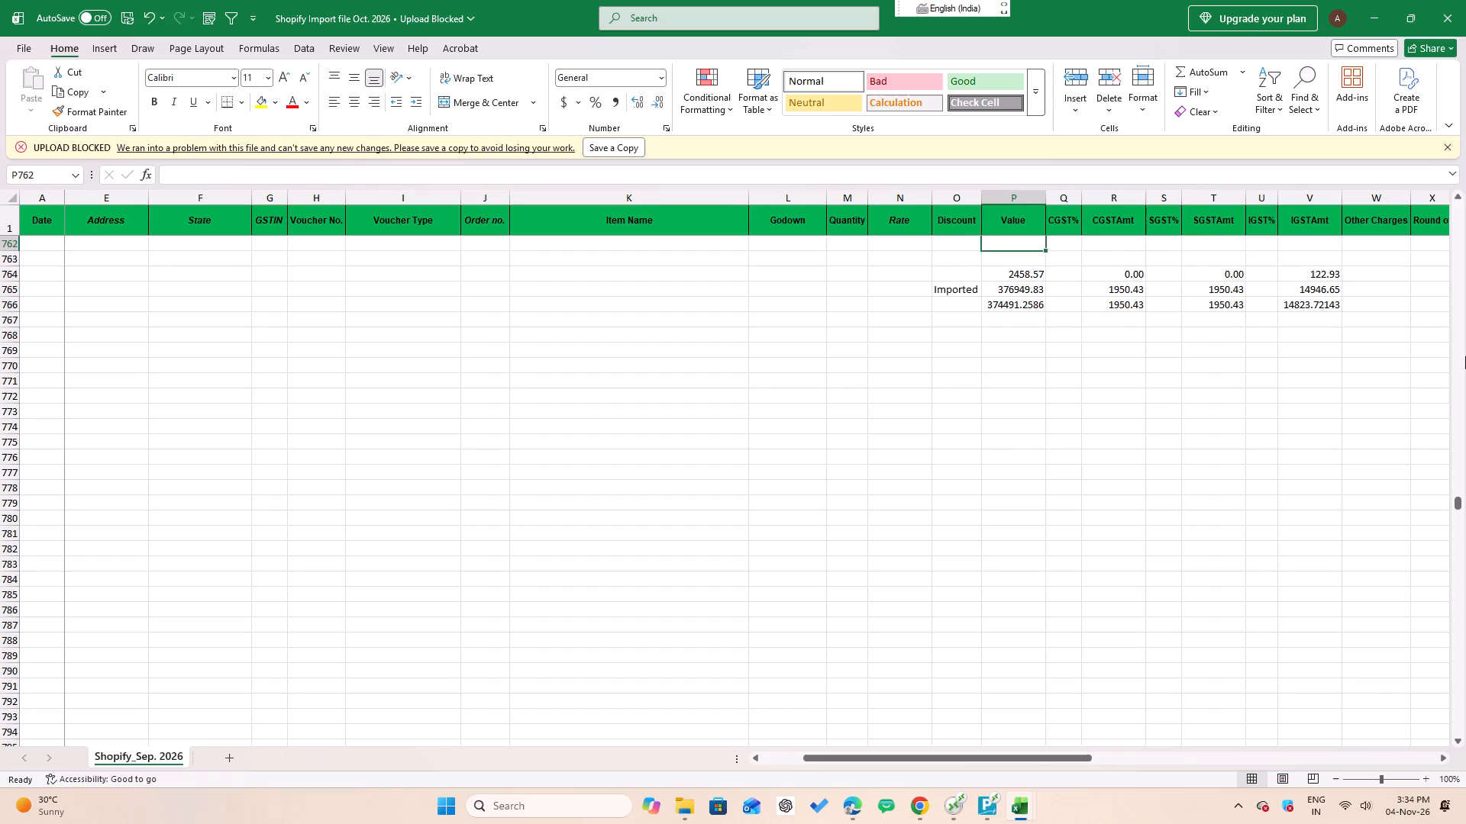
pyautogui.press('Left')
pyautogui.hotkey('ctrl', 'Up')
pyautogui.press('Down')
pyautogui.press('Left')
pyautogui.hotkey('ctrl', 'Down')
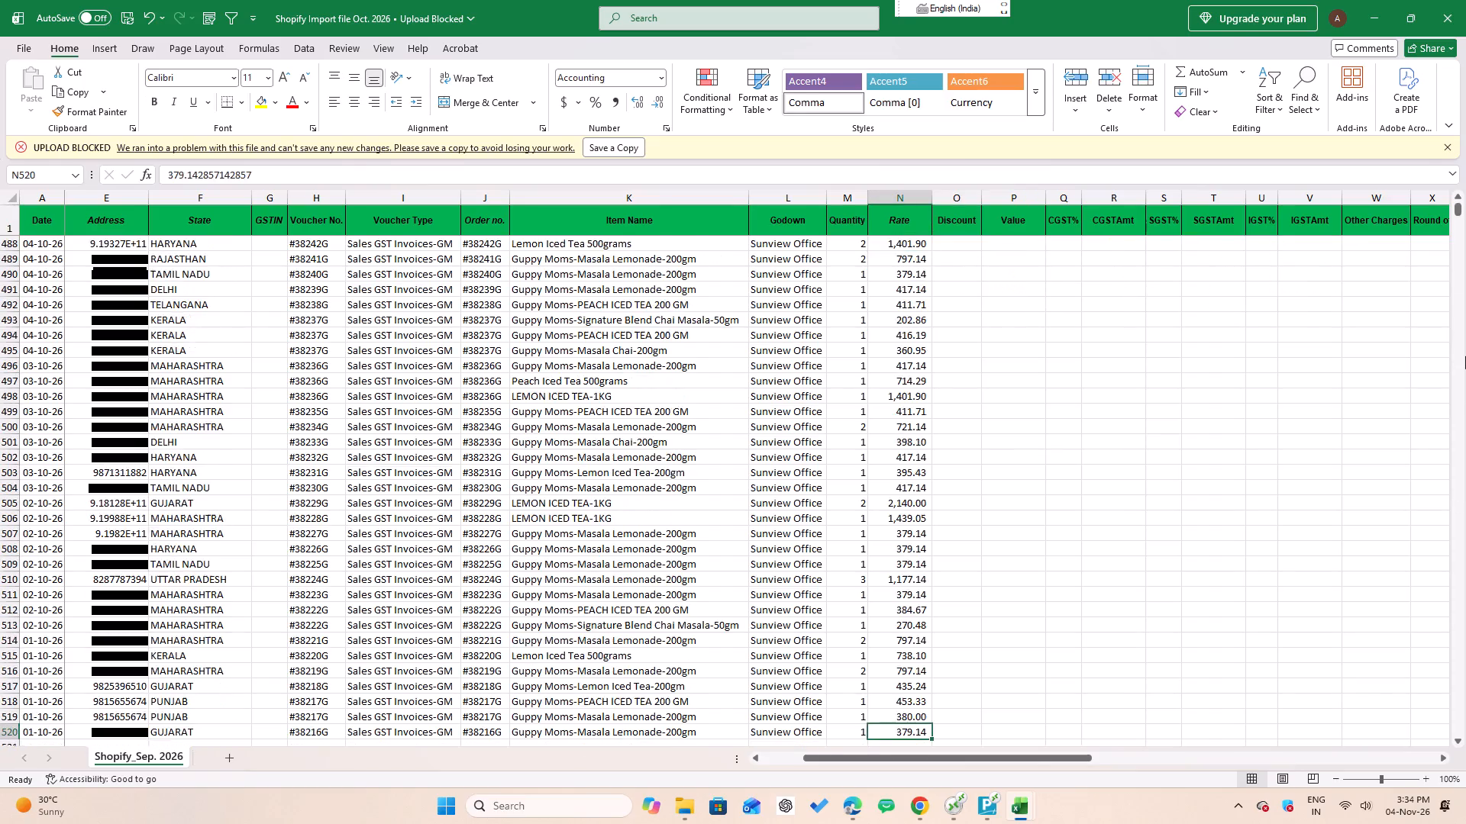
pyautogui.press('Down')
pyautogui.press('Down')
pyautogui.press('Right')
pyautogui.press('0')
pyautogui.press('Return')
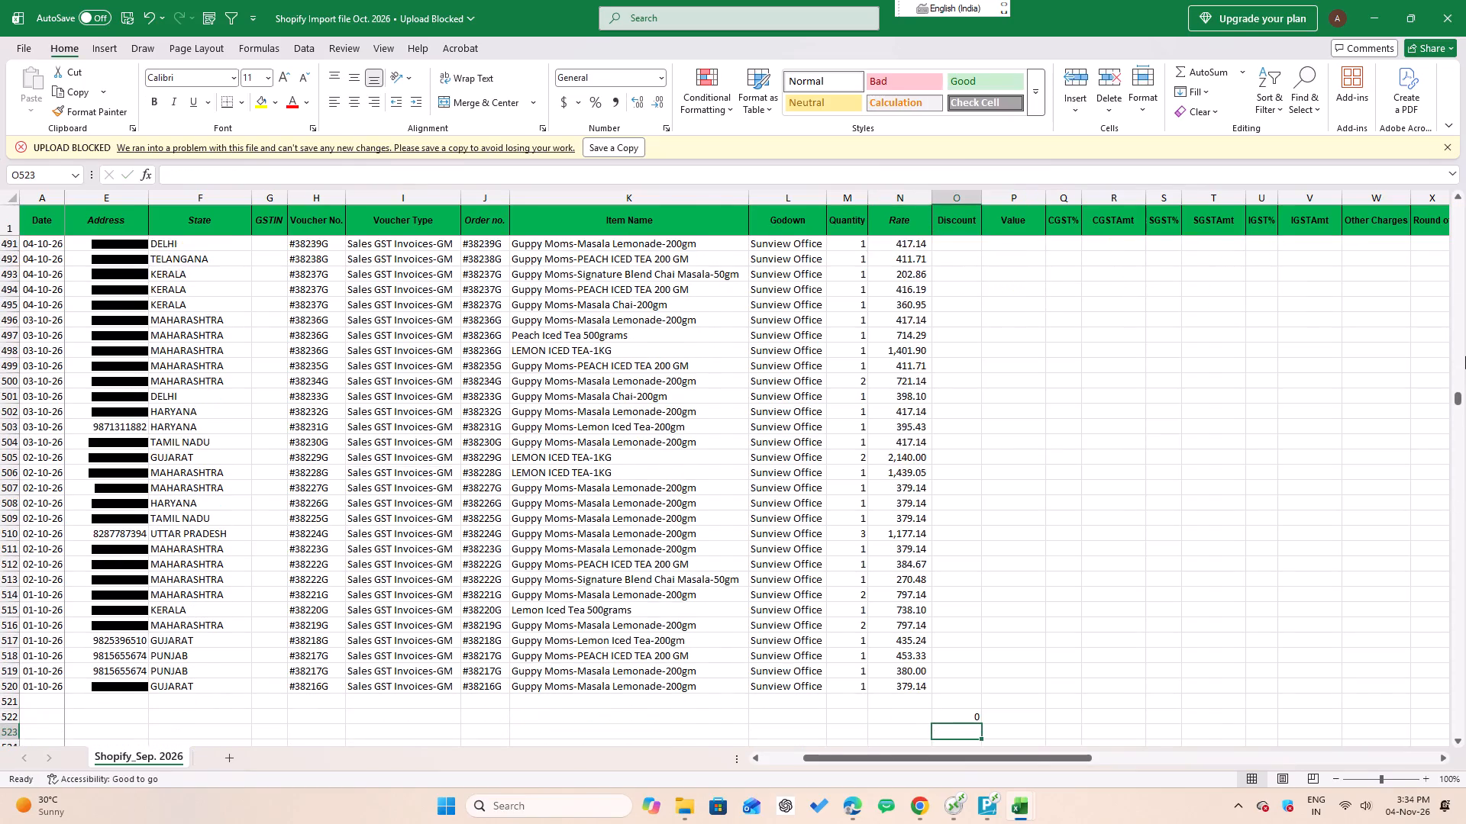
# Delete rows 522 to 763, including the marker, so the leftover totals block starts at row 522.
pyautogui.hotkey('ctrl', 'Down')
pyautogui.press('Up')
pyautogui.press('Up')
pyautogui.hotkey('shift', 'space')
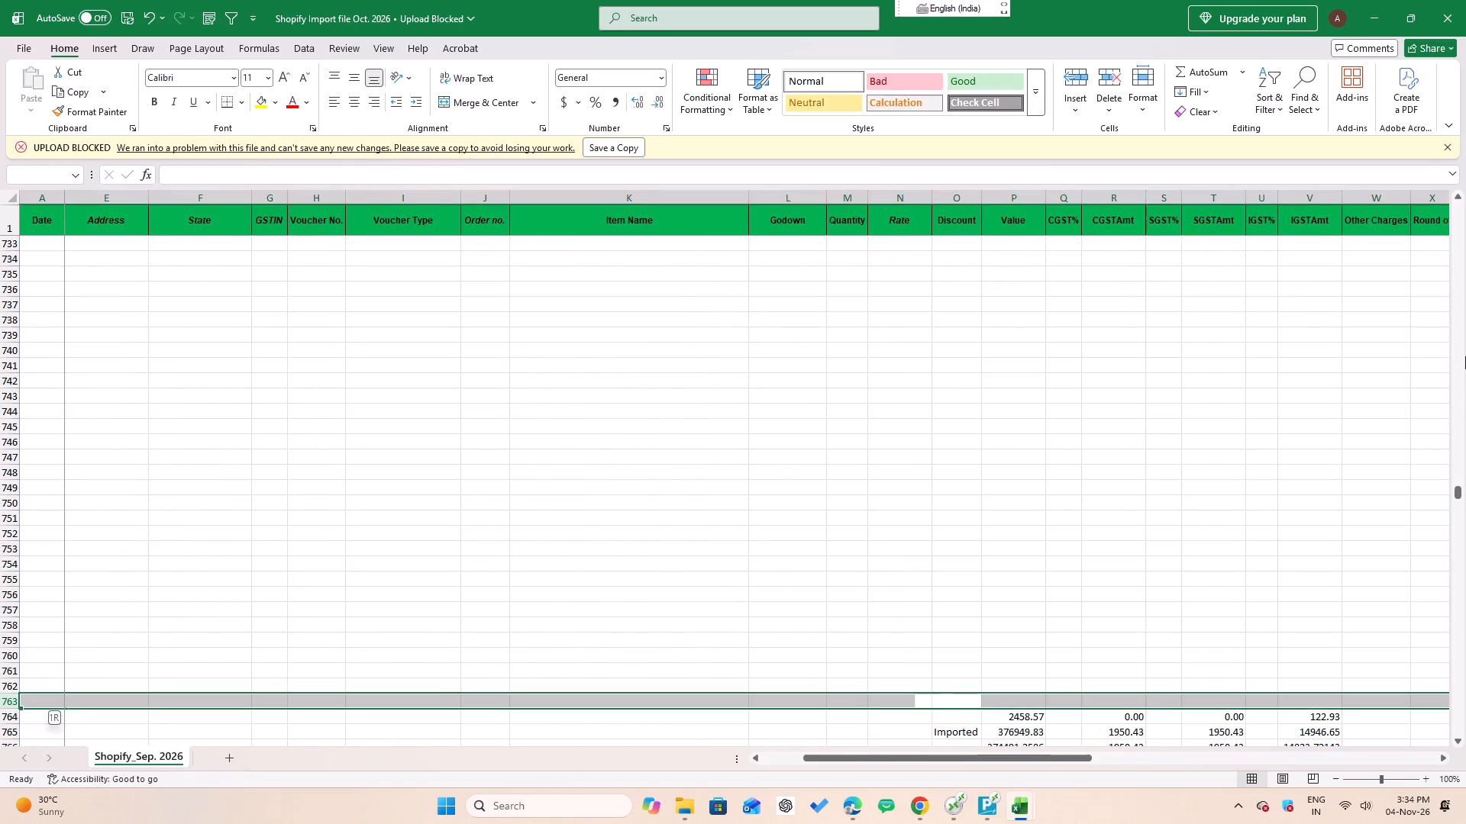
pyautogui.press('Up')
pyautogui.press('Down')
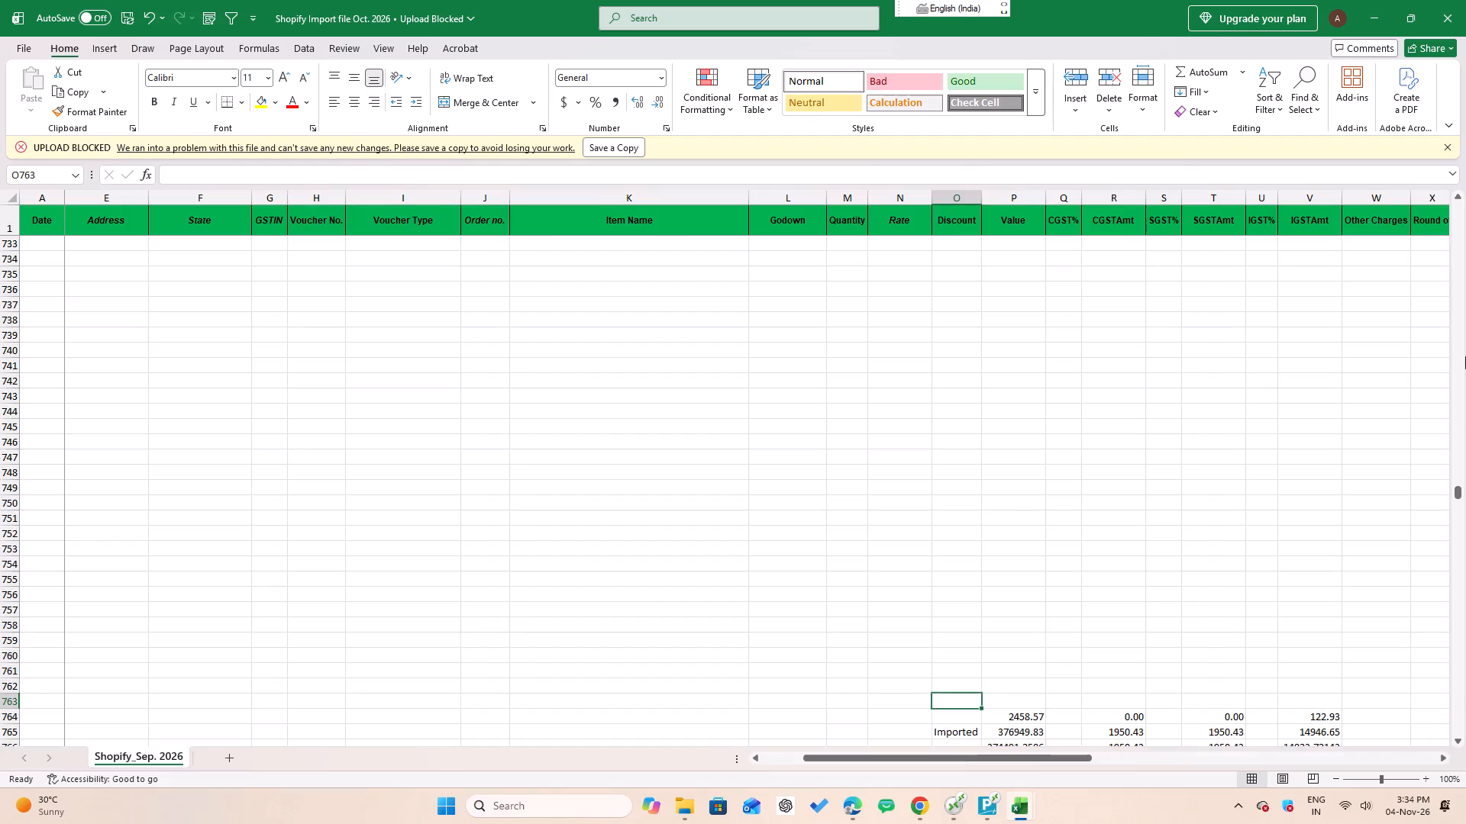
pyautogui.hotkey('ctrl', 'shift', 'Up')
pyautogui.hotkey('shift', 'Up')
pyautogui.hotkey('shift', 'Down')
pyautogui.hotkey('shift', 'space')
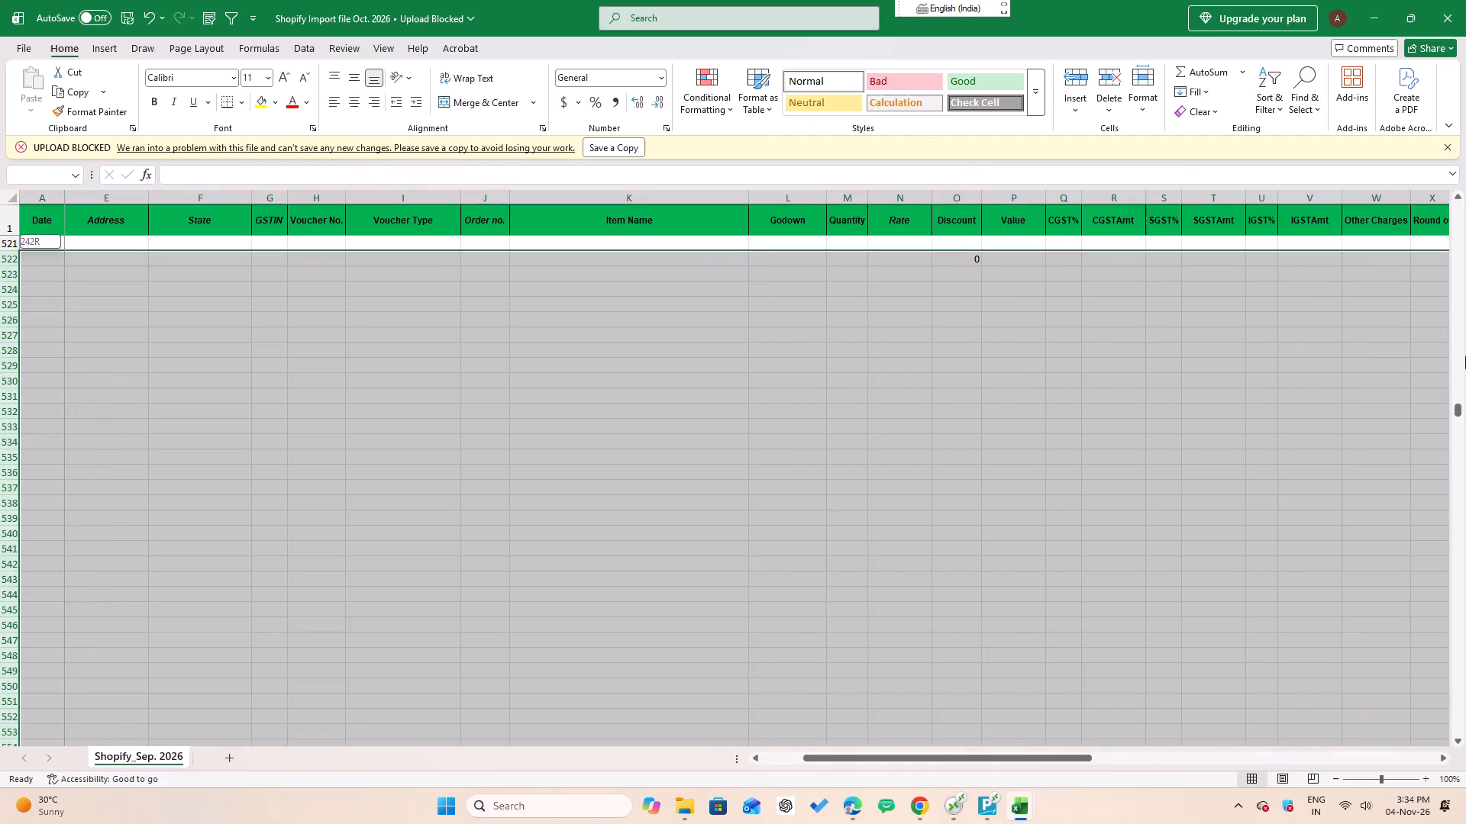
pyautogui.hotkey('ctrl', '-')
pyautogui.press('Up')
pyautogui.hotkey('ctrl', 'Up')
pyautogui.press('Down')
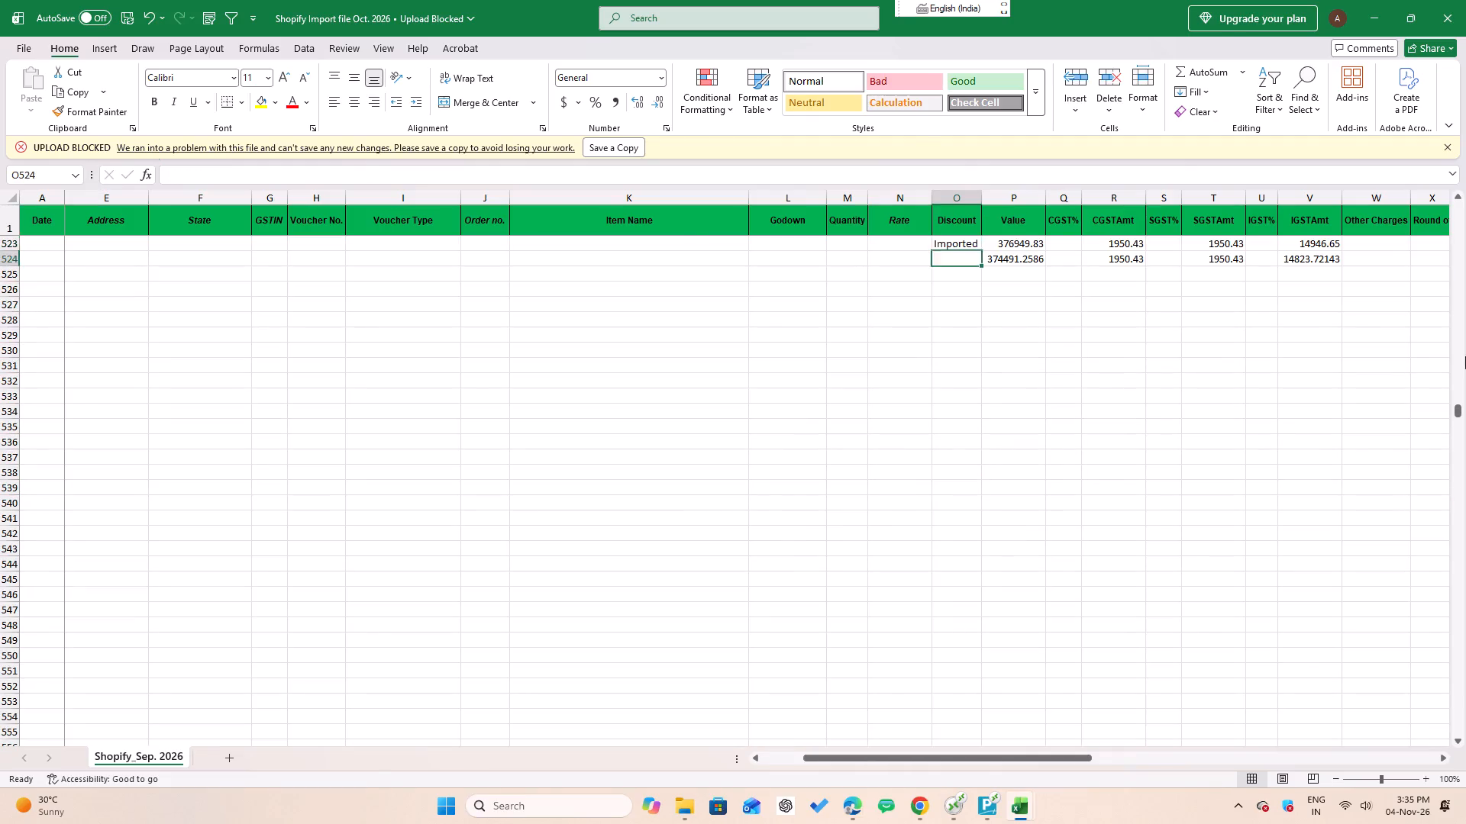
pyautogui.press('Up')
pyautogui.press('Up')
pyautogui.press('Up')
pyautogui.press('Up')
pyautogui.press('Up')
pyautogui.press('Up')
pyautogui.press('Down')
pyautogui.press('Down')
pyautogui.press('Down')
# Save the Shopify import workbook.
pyautogui.hotkey('ctrl', 's')
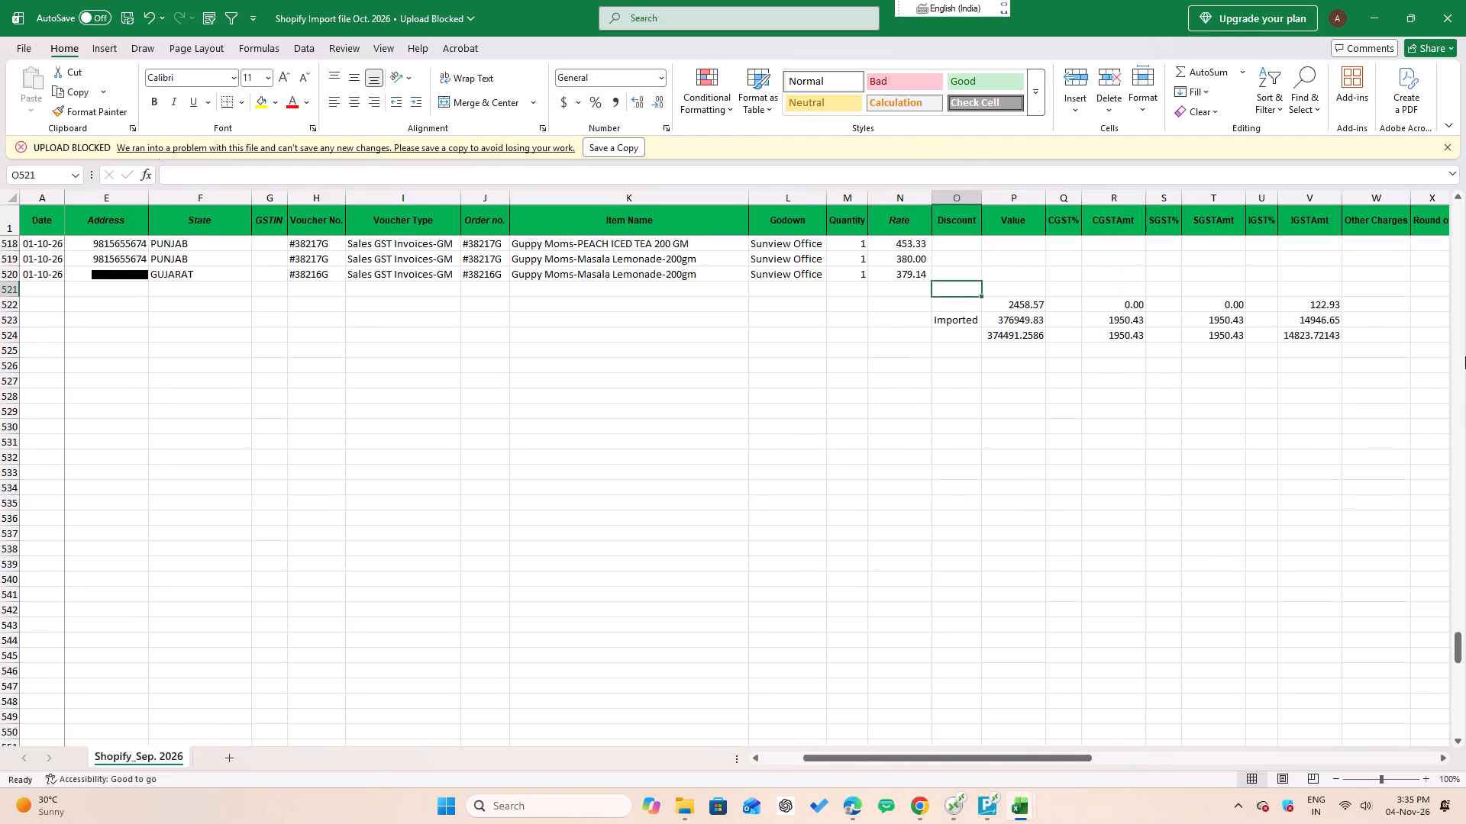
# Copy the Taxable Value entries AH3 to AH521 from the Working sheet of the Working Shopify Oct. 2026 workbook.
pyautogui.hotkey('ctrl', 'Up')
pyautogui.hotkey('ctrl', 'Up')
pyautogui.press('Down')
pyautogui.press('Down')
pyautogui.press('Down')
pyautogui.press('Down')
pyautogui.press('Up')
pyautogui.press('Up')
pyautogui.press('Up')
pyautogui.press('Left')
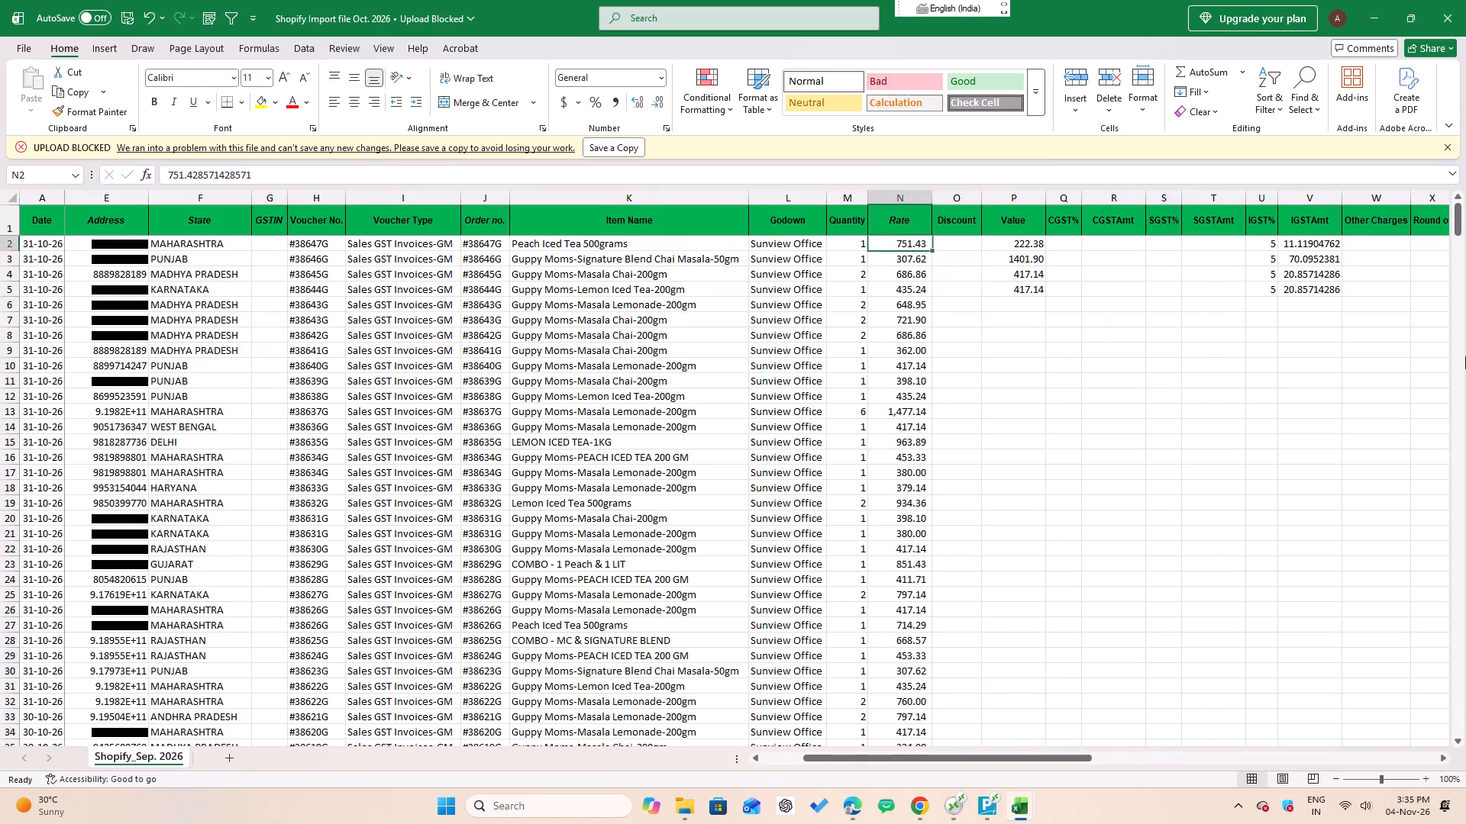
pyautogui.press('Up')
pyautogui.press('Right')
pyautogui.press('Right')
pyautogui.press('Down')
pyautogui.hotkey('alt', 'Tab')
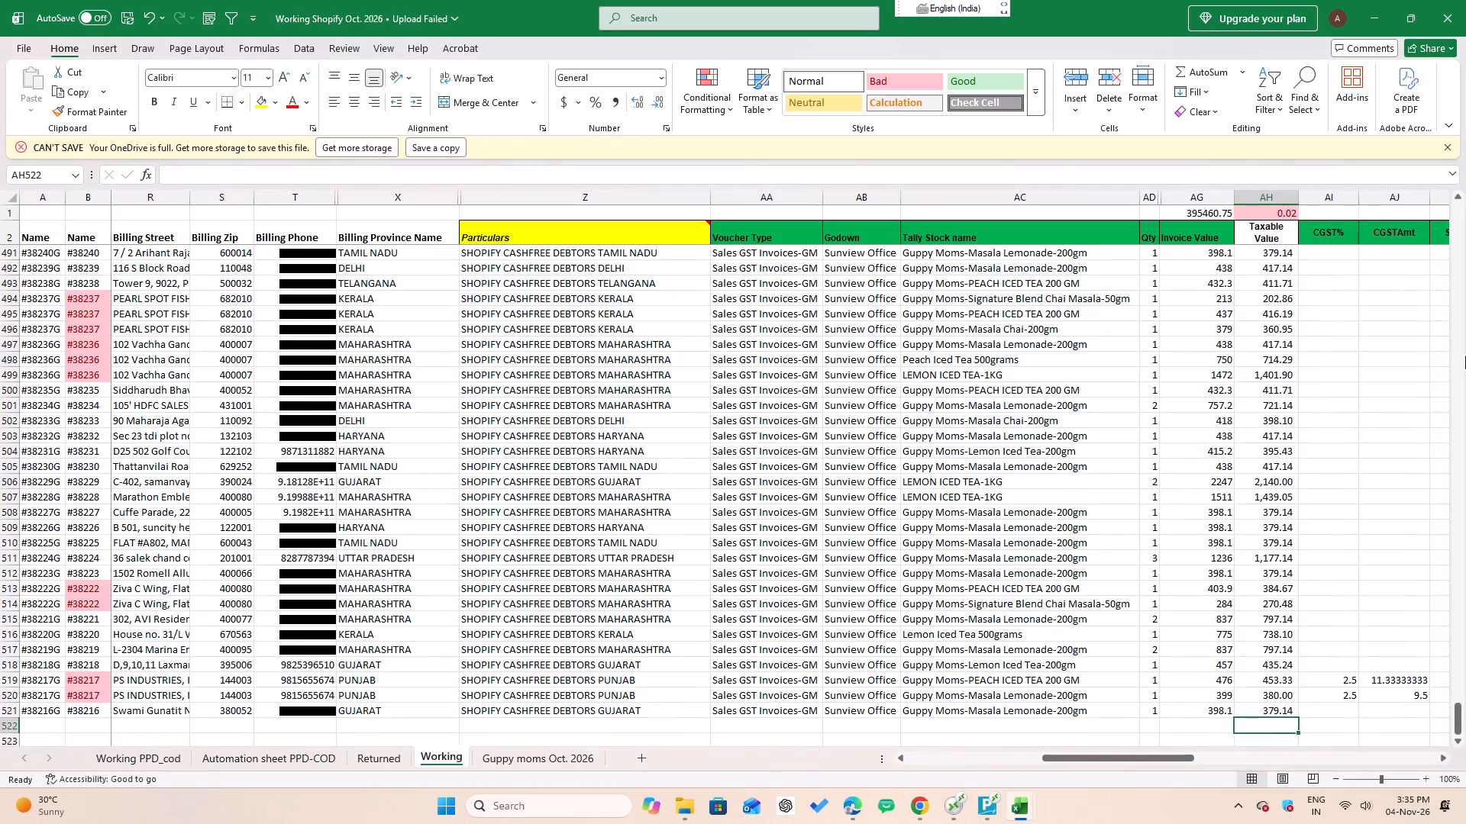
pyautogui.hotkey('ctrl', 'Up')
pyautogui.hotkey('ctrl', 'Up')
pyautogui.press('Down')
pyautogui.press('Down')
pyautogui.press('Down')
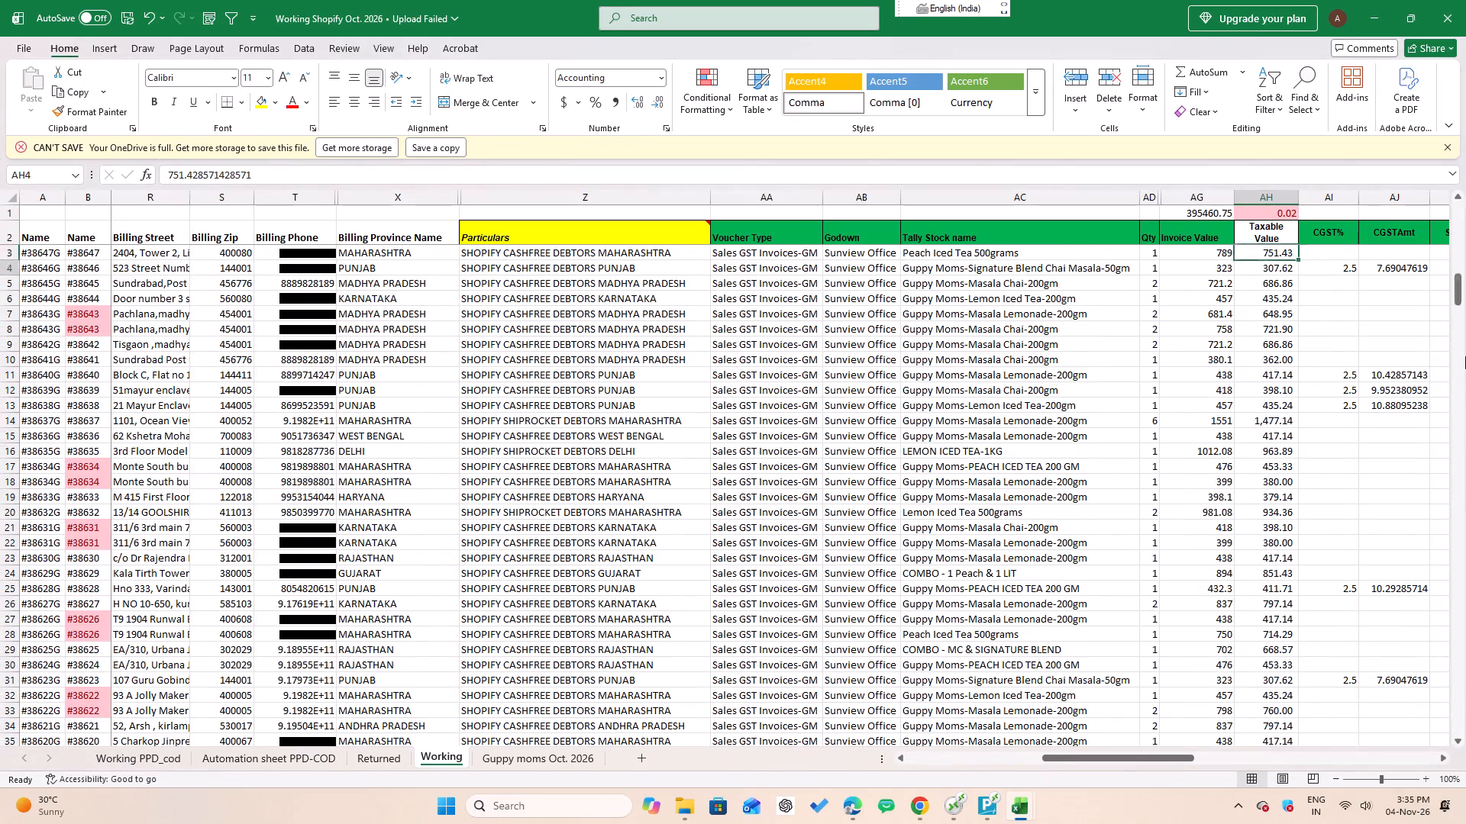
pyautogui.press('Up')
pyautogui.press('Up')
pyautogui.press('Down')
pyautogui.hotkey('ctrl', 'shift', 'Down')
pyautogui.hotkey('ctrl', 'c')
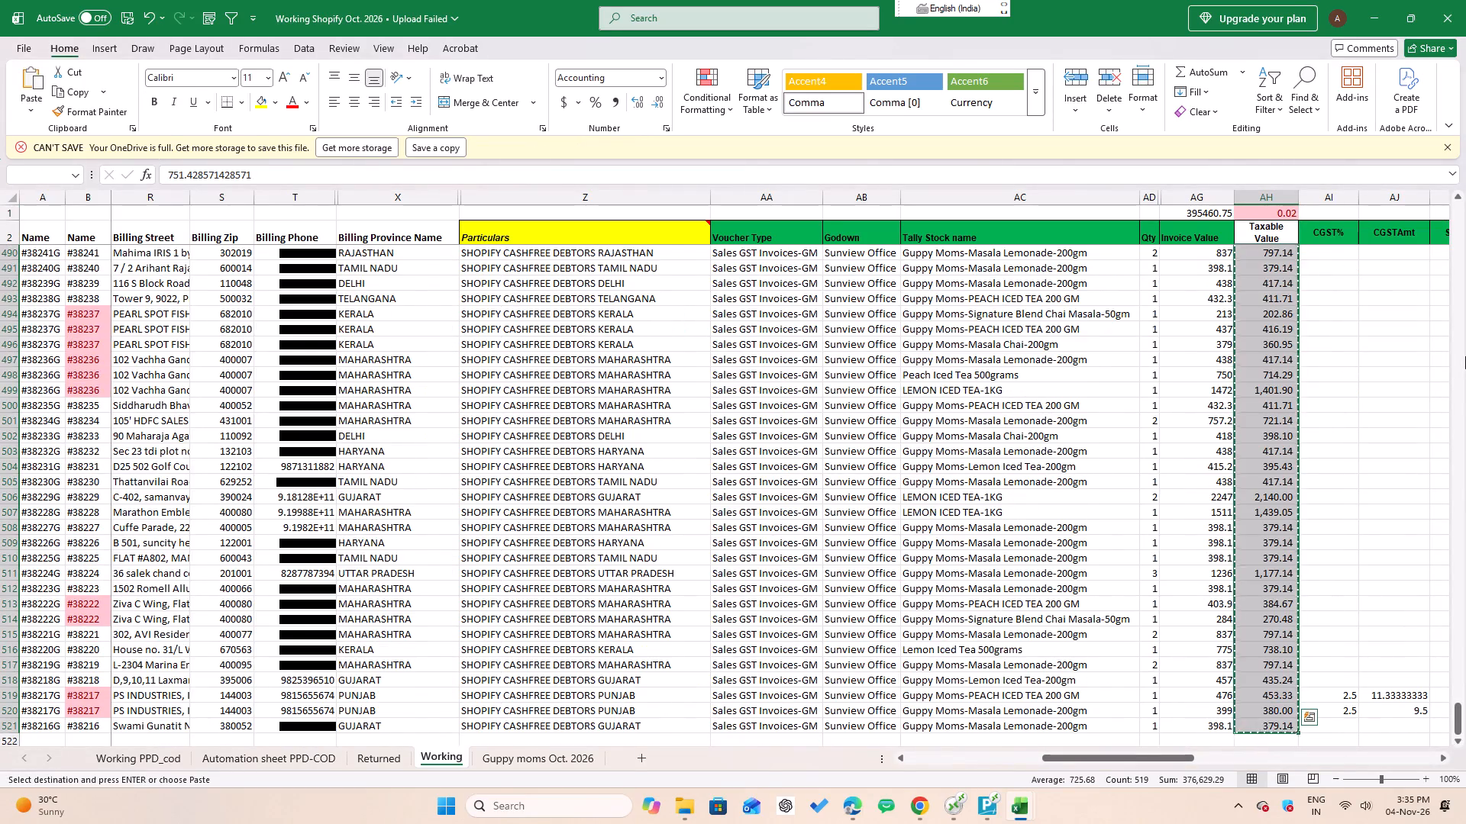
# Paste the copied taxable values into the Value column of the Shopify import workbook, starting at P2.
pyautogui.hotkey('alt', 'Tab')
pyautogui.press('Up')
pyautogui.press('Down')
pyautogui.hotkey('ctrl', 'v')
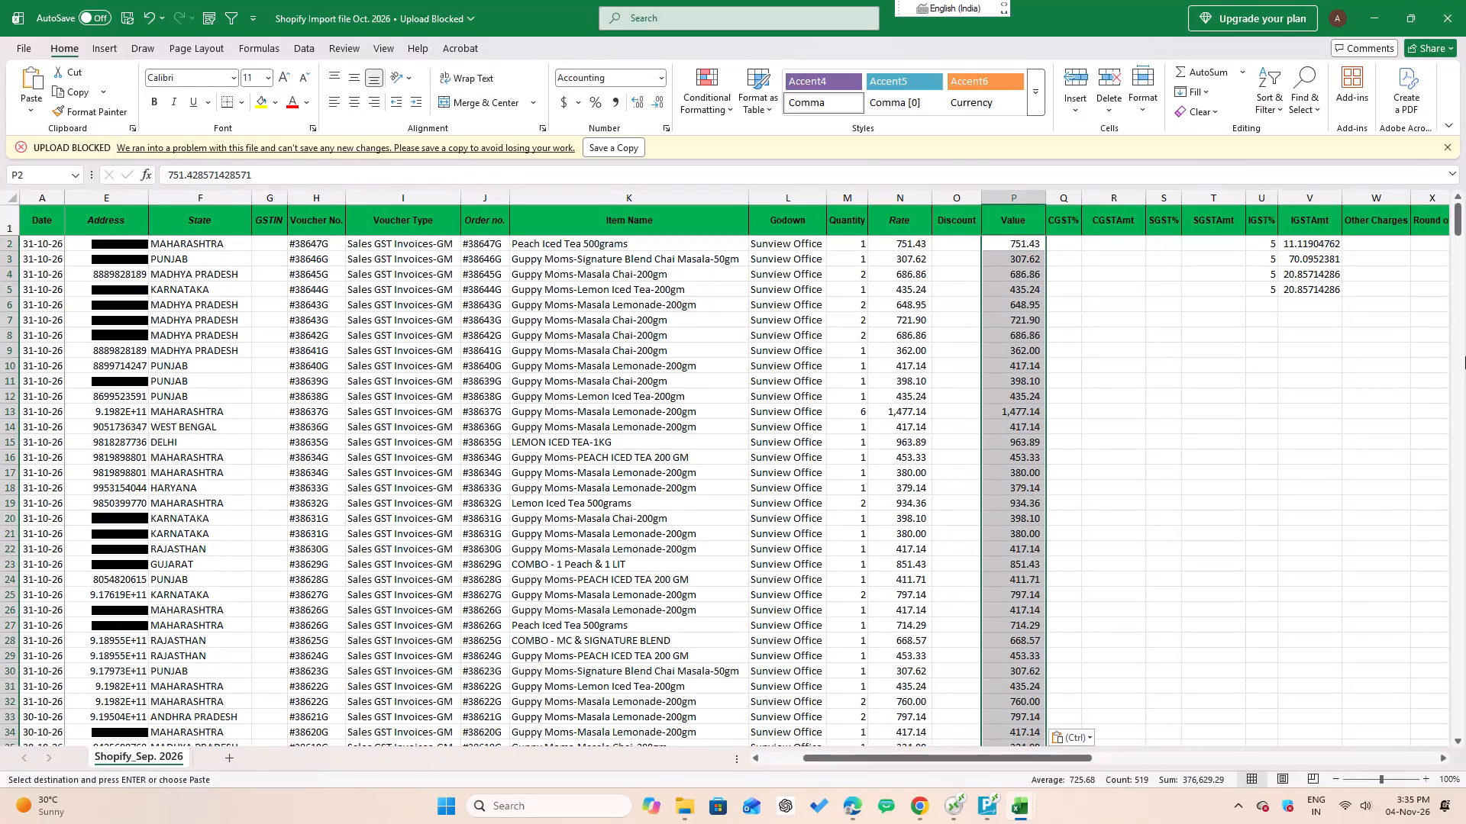
# Save the Shopify import workbook.
pyautogui.press('Right')
pyautogui.press('Right')
pyautogui.hotkey('ctrl', 's')
# Switch to the Working Shopify Oct. 2026 workbook and go to the CGST% column of the Working sheet.
pyautogui.press('Right')
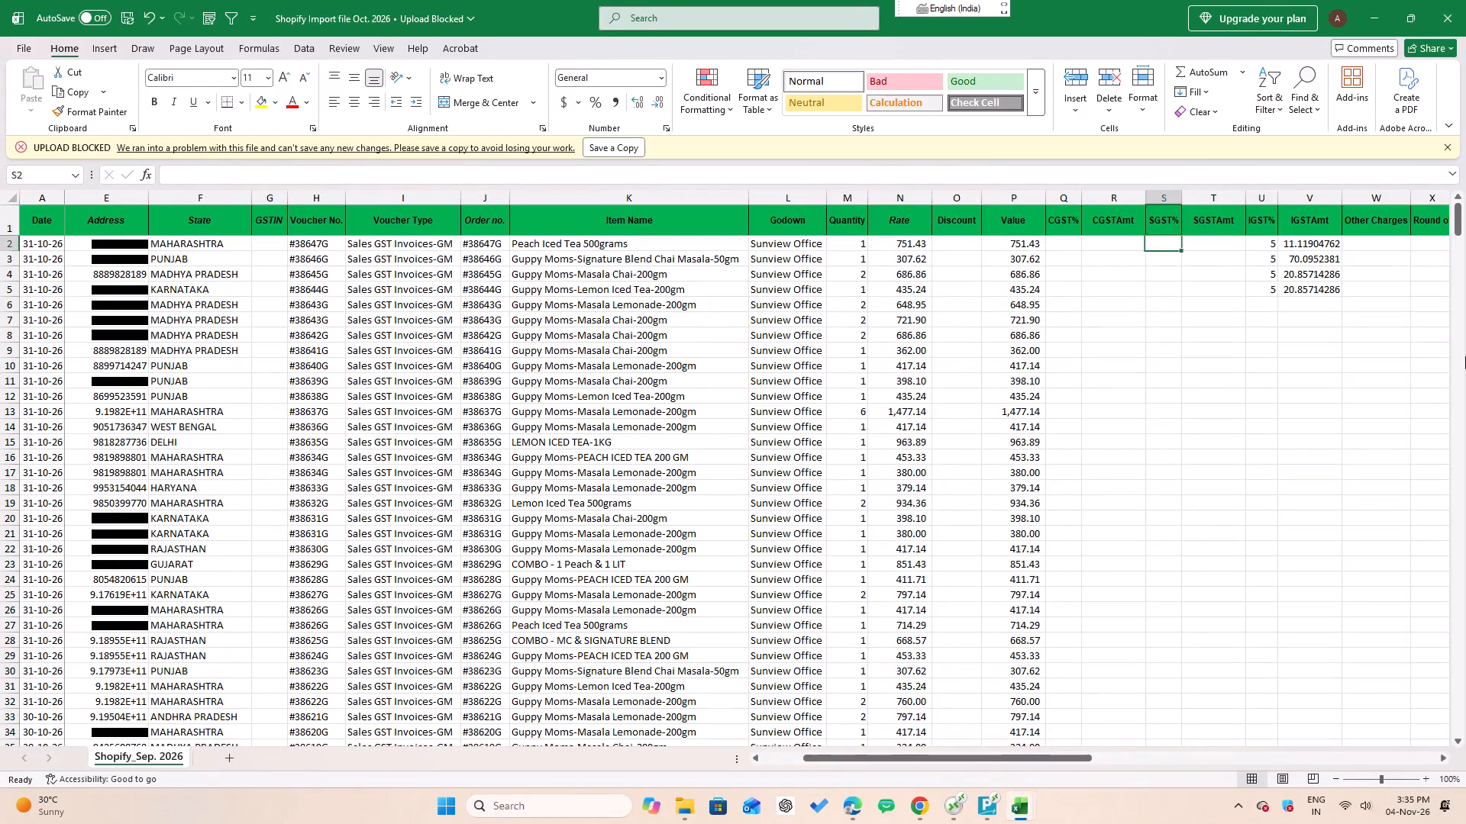
pyautogui.press('Up')
pyautogui.press('Left')
pyautogui.press('Down')
pyautogui.hotkey('alt', 'Tab')
pyautogui.press('Up')
pyautogui.press('Right')
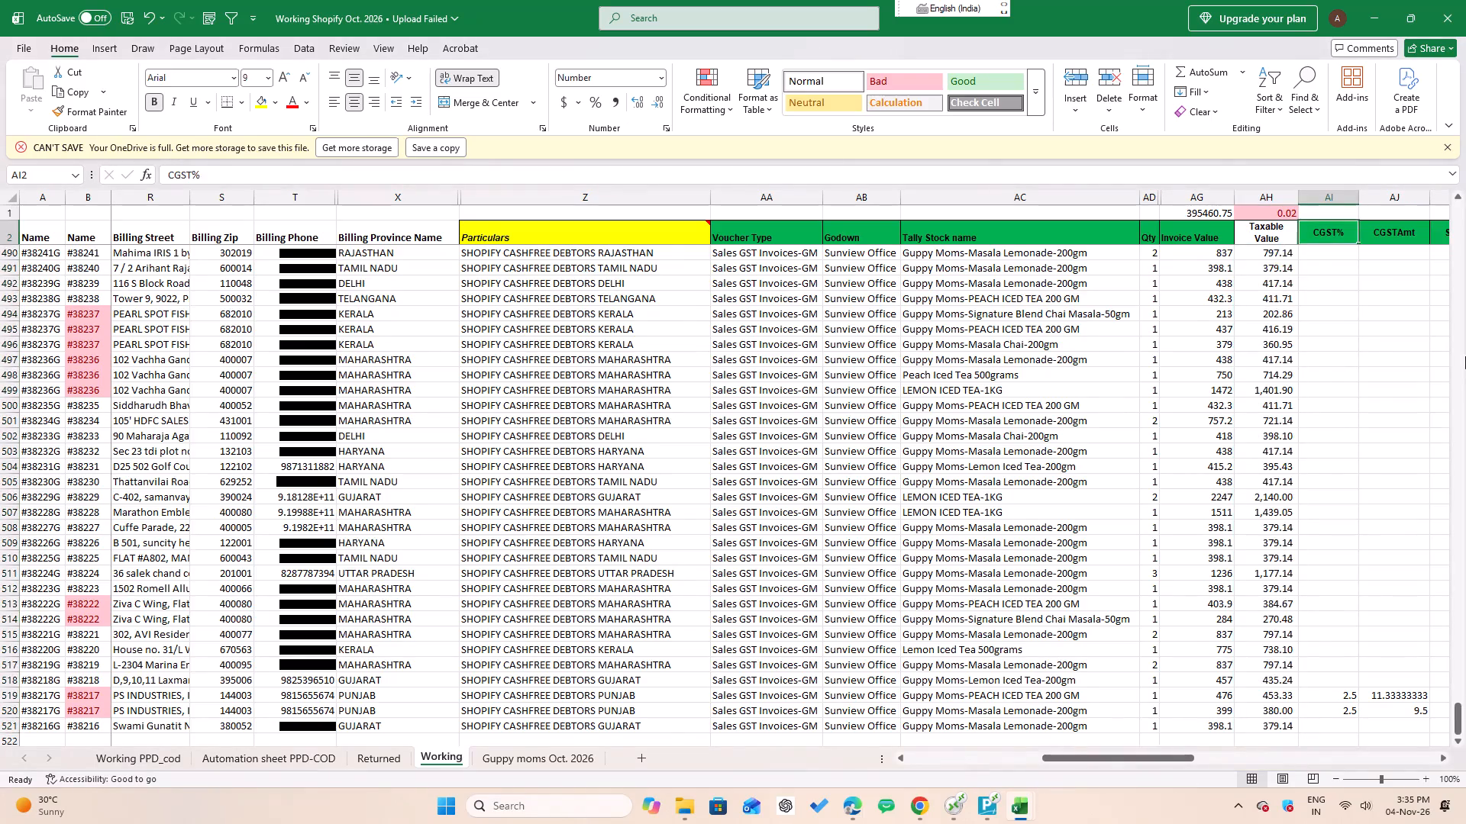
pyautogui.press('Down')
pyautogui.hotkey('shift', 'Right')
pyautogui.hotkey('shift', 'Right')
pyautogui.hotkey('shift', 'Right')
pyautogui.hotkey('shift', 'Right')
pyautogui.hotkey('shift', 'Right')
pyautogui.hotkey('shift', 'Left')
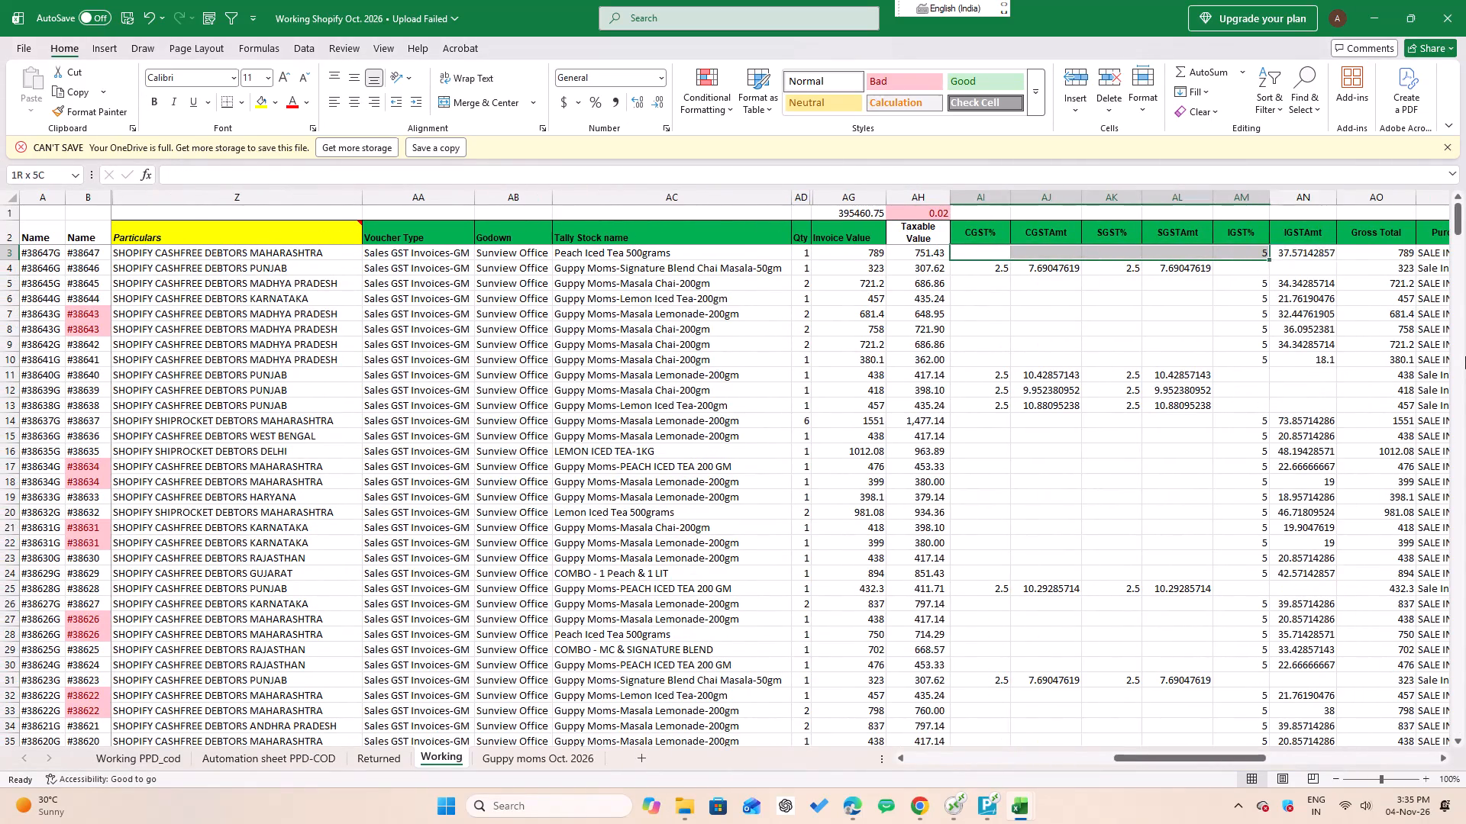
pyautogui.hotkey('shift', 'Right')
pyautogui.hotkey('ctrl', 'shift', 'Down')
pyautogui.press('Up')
# Copy the tax columns CGST% through IGSTAmt, AI3 to AN521, for all order rows of the Working sheet.
pyautogui.press('Down')
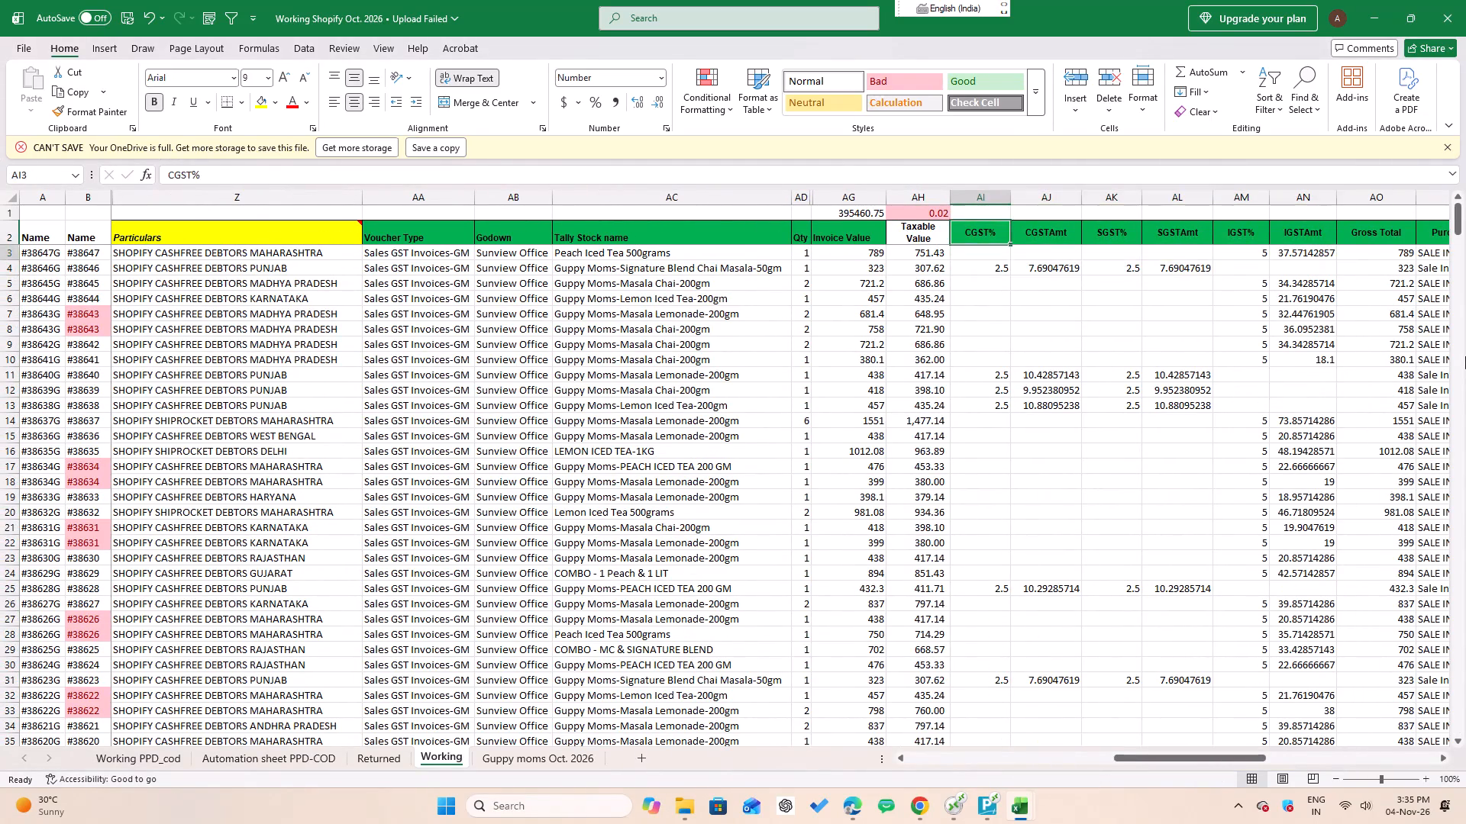
pyautogui.hotkey('shift', 'Right')
pyautogui.hotkey('shift', 'Right')
pyautogui.hotkey('shift', 'Right')
pyautogui.hotkey('shift', 'Right')
pyautogui.hotkey('shift', 'Right')
pyautogui.hotkey('ctrl', 'shift', 'Down')
pyautogui.hotkey('ctrl', 'shift', 'Down')
pyautogui.hotkey('ctrl', 'shift', 'Down')
pyautogui.hotkey('ctrl', 'shift', 'Down')
pyautogui.hotkey('ctrl', 'shift', 'Down')
pyautogui.hotkey('ctrl', 'shift', 'Down')
pyautogui.hotkey('ctrl', 'shift', 'Down')
pyautogui.hotkey('ctrl', 'shift', 'Down')
pyautogui.hotkey('ctrl', 'shift', 'Down')
pyautogui.hotkey('ctrl', 'shift', 'Down')
pyautogui.hotkey('ctrl', 'shift', 'Down')
pyautogui.hotkey('ctrl', 'shift', 'Down')
pyautogui.hotkey('ctrl', 'shift', 'Down')
pyautogui.hotkey('ctrl', 'shift', 'Down')
pyautogui.hotkey('ctrl', 'shift', 'Down')
pyautogui.hotkey('ctrl', 'shift', 'Down')
pyautogui.hotkey('ctrl', 'shift', 'Down')
pyautogui.hotkey('ctrl', 'shift', 'Down')
pyautogui.hotkey('ctrl', 'shift', 'Down')
pyautogui.hotkey('ctrl', 'shift', 'Down')
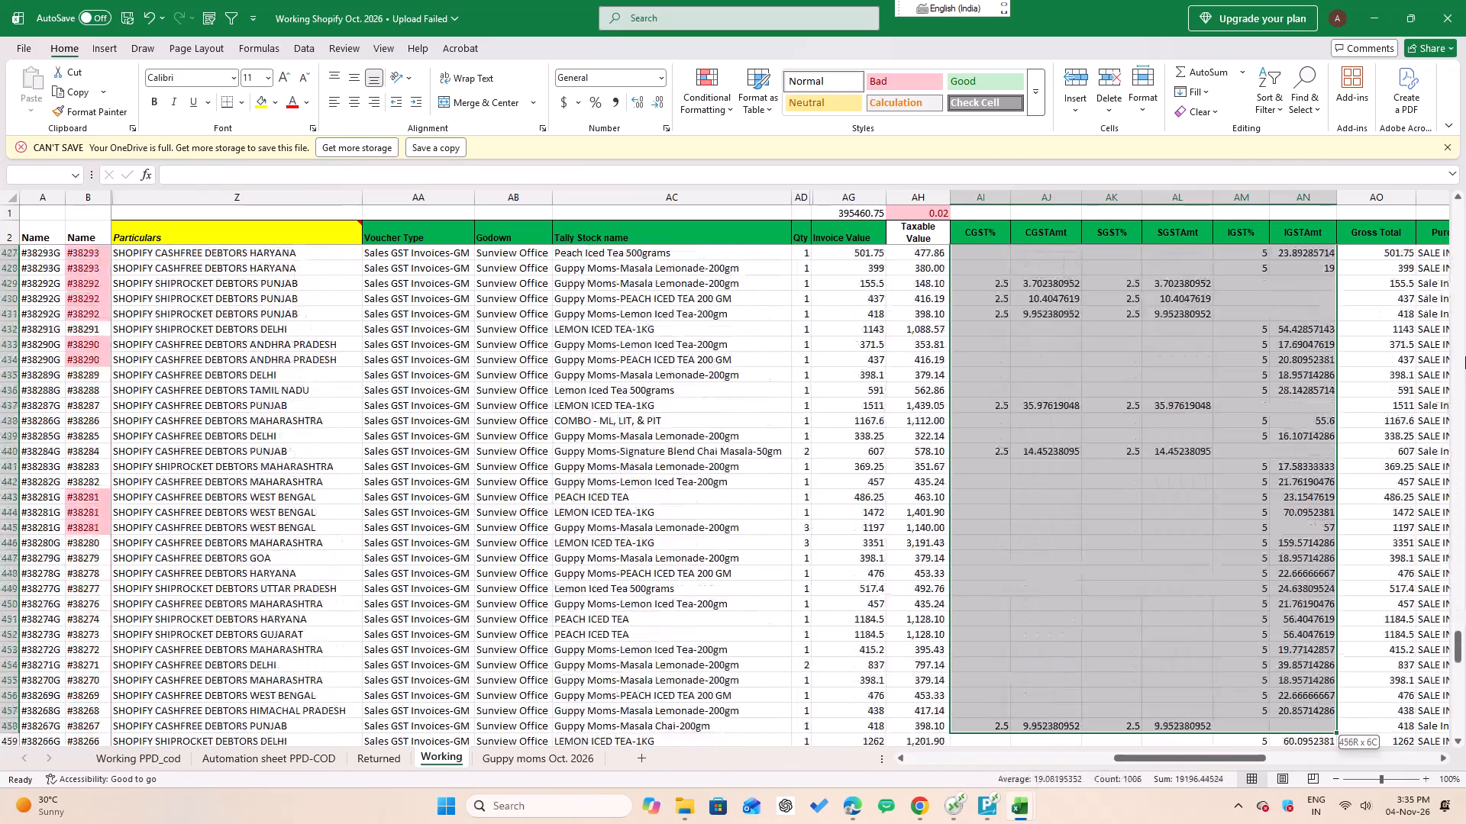
pyautogui.hotkey('ctrl', 'shift', 'Up')
pyautogui.hotkey('shift', 'Up')
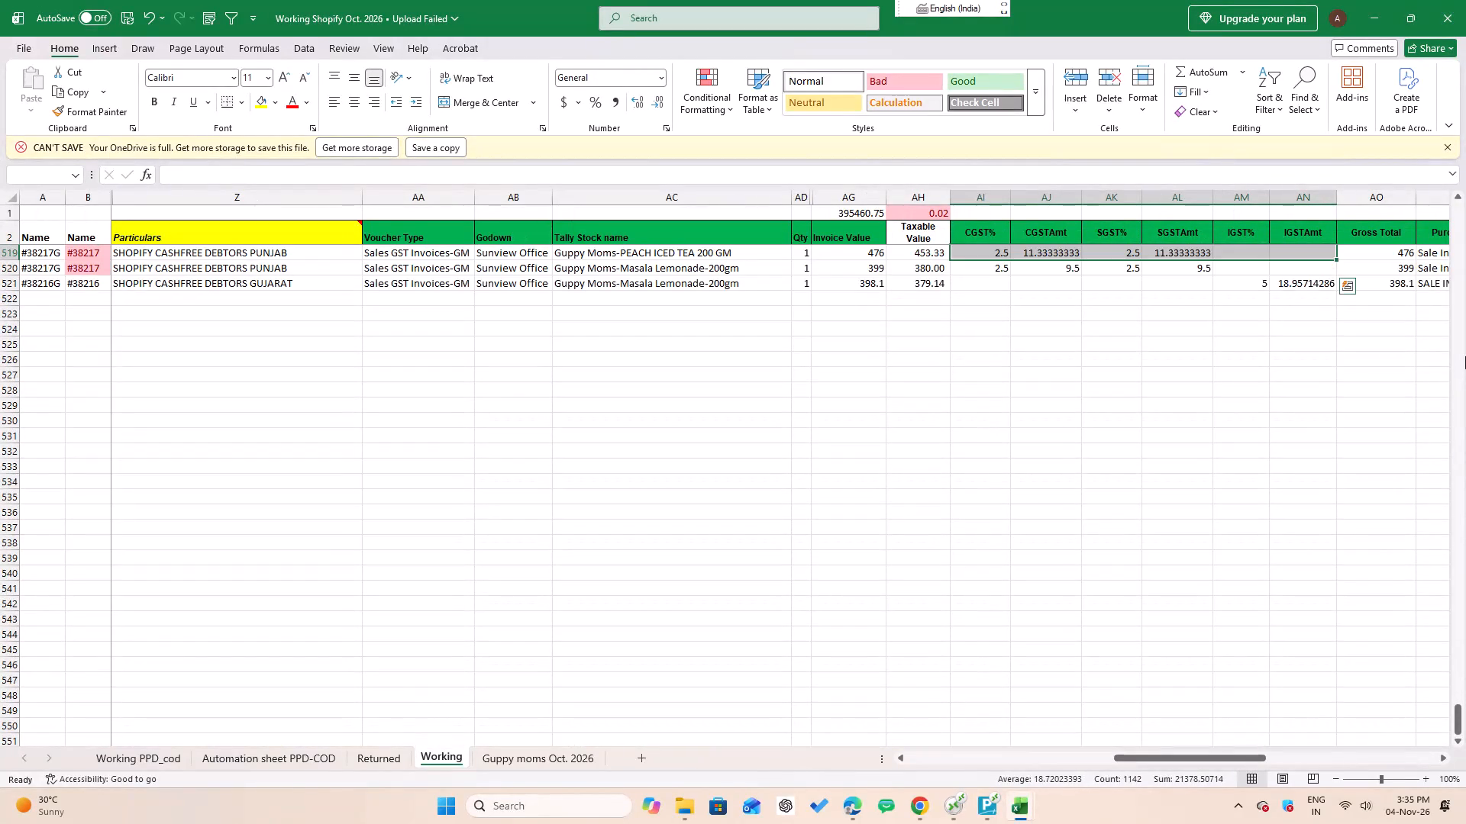
pyautogui.hotkey('shift', 'Down')
pyautogui.hotkey('shift', 'Down')
pyautogui.hotkey('ctrl', 'c')
# Paste the copied tax data into the CGST% through IGSTAmt columns of the Shopify import workbook, starting at Q2.
pyautogui.hotkey('alt', 'Tab')
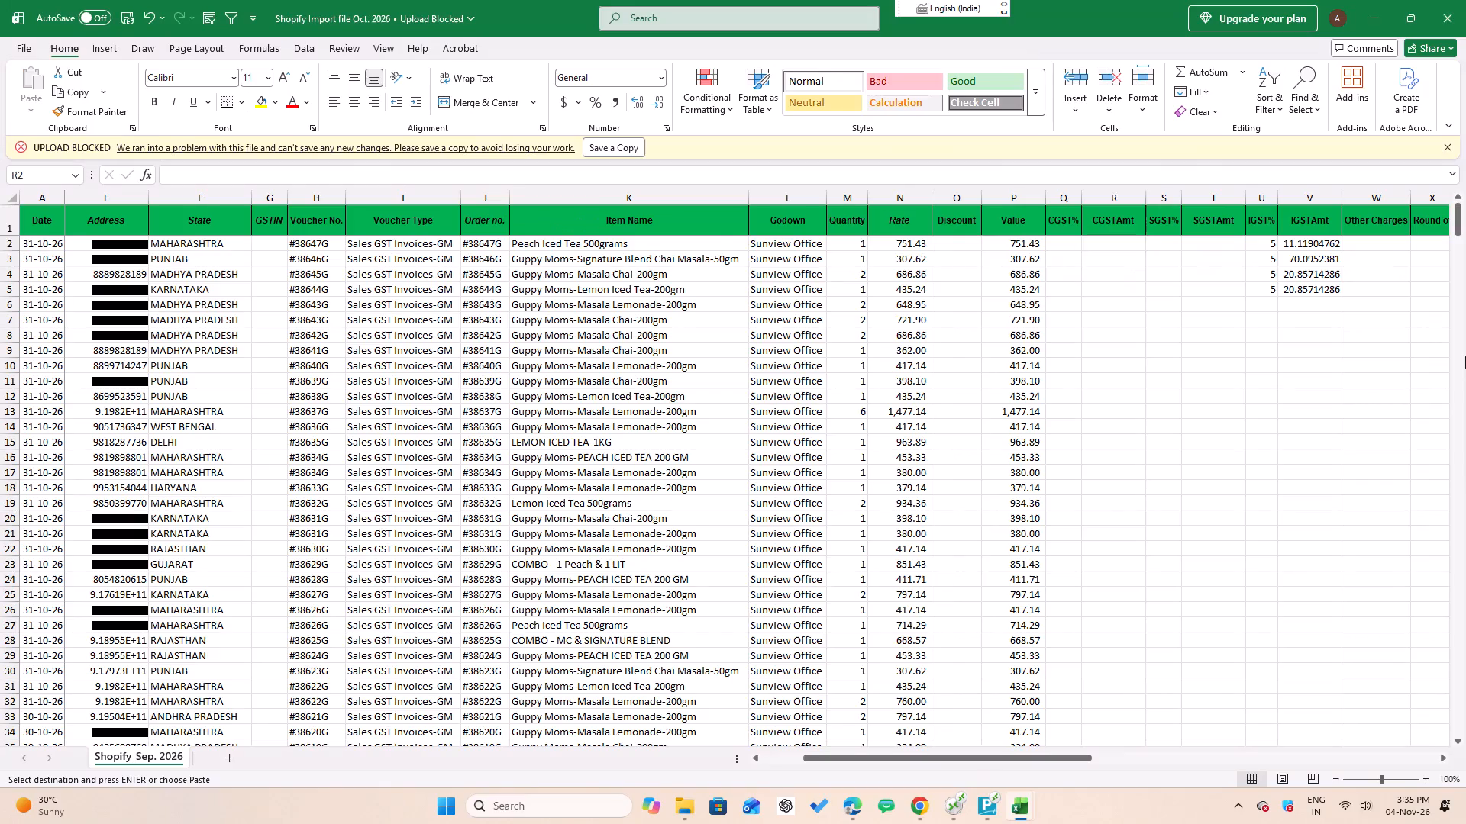
pyautogui.press('Up')
pyautogui.press('Down')
pyautogui.press('Left')
pyautogui.press('Up')
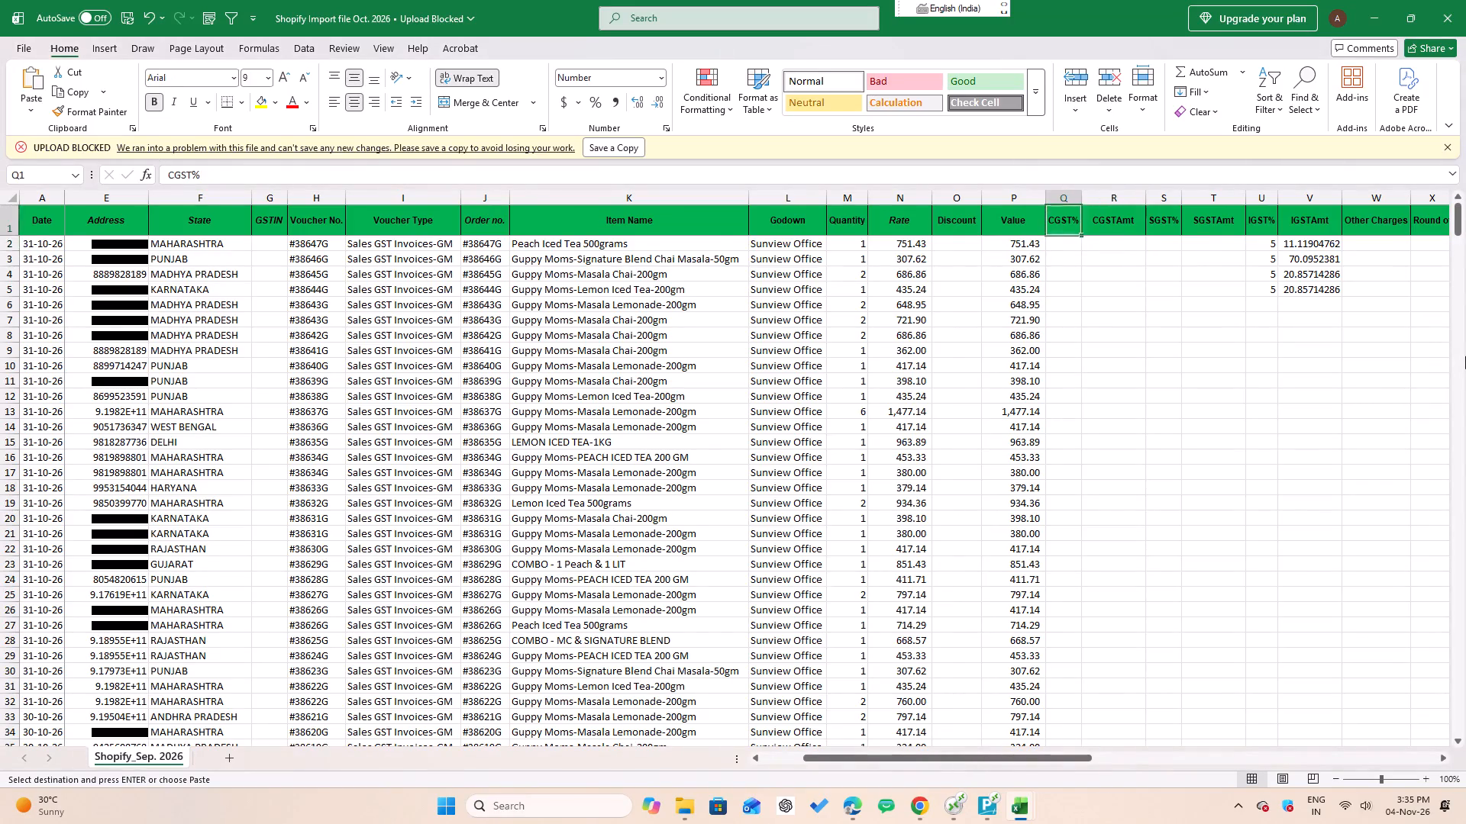
pyautogui.press('Down')
pyautogui.hotkey('alt', 'Tab')
pyautogui.hotkey('alt', 'Tab')
pyautogui.press('Up')
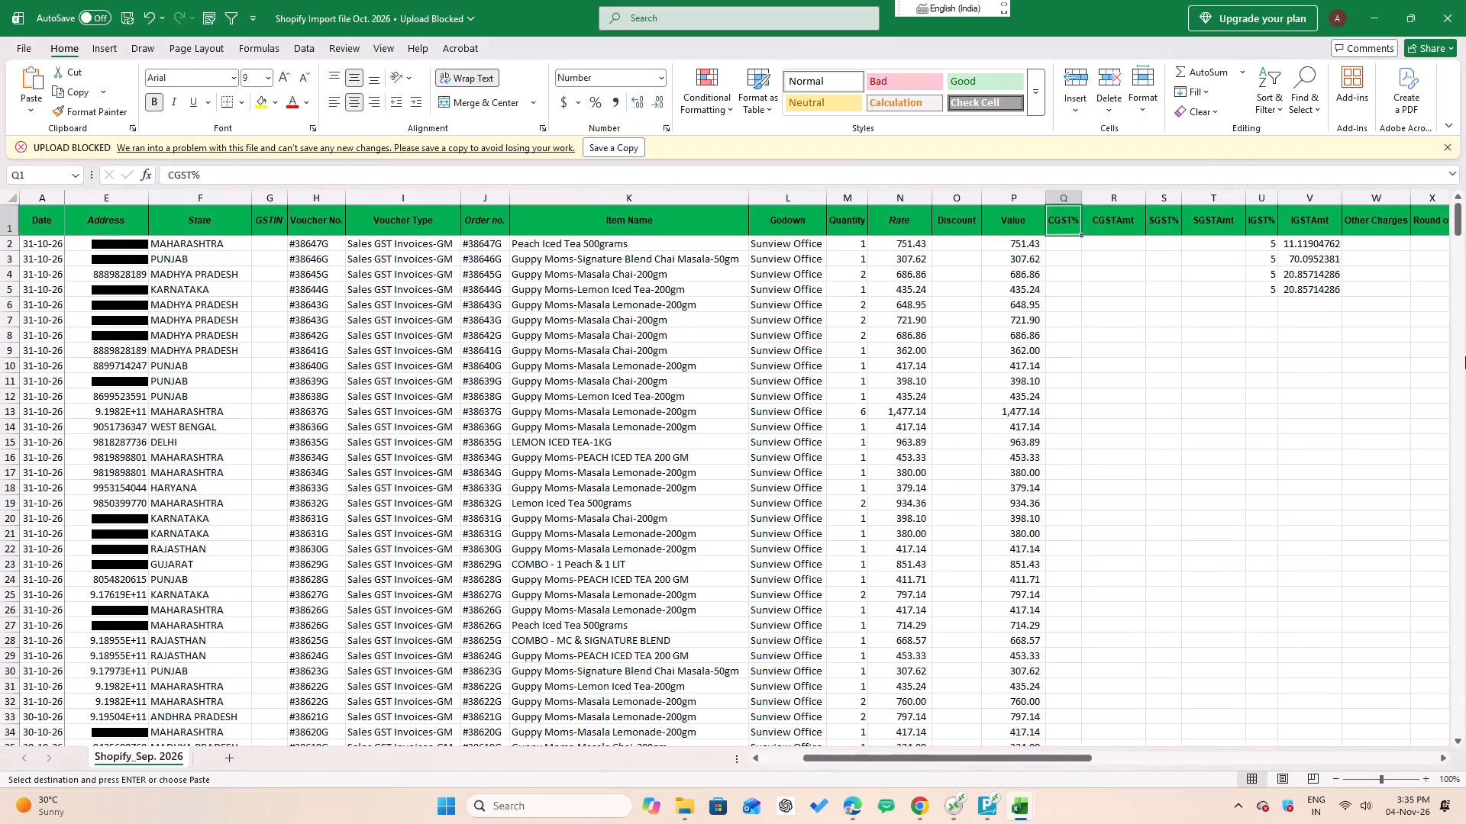
pyautogui.press('Down')
pyautogui.hotkey('ctrl', 'v')
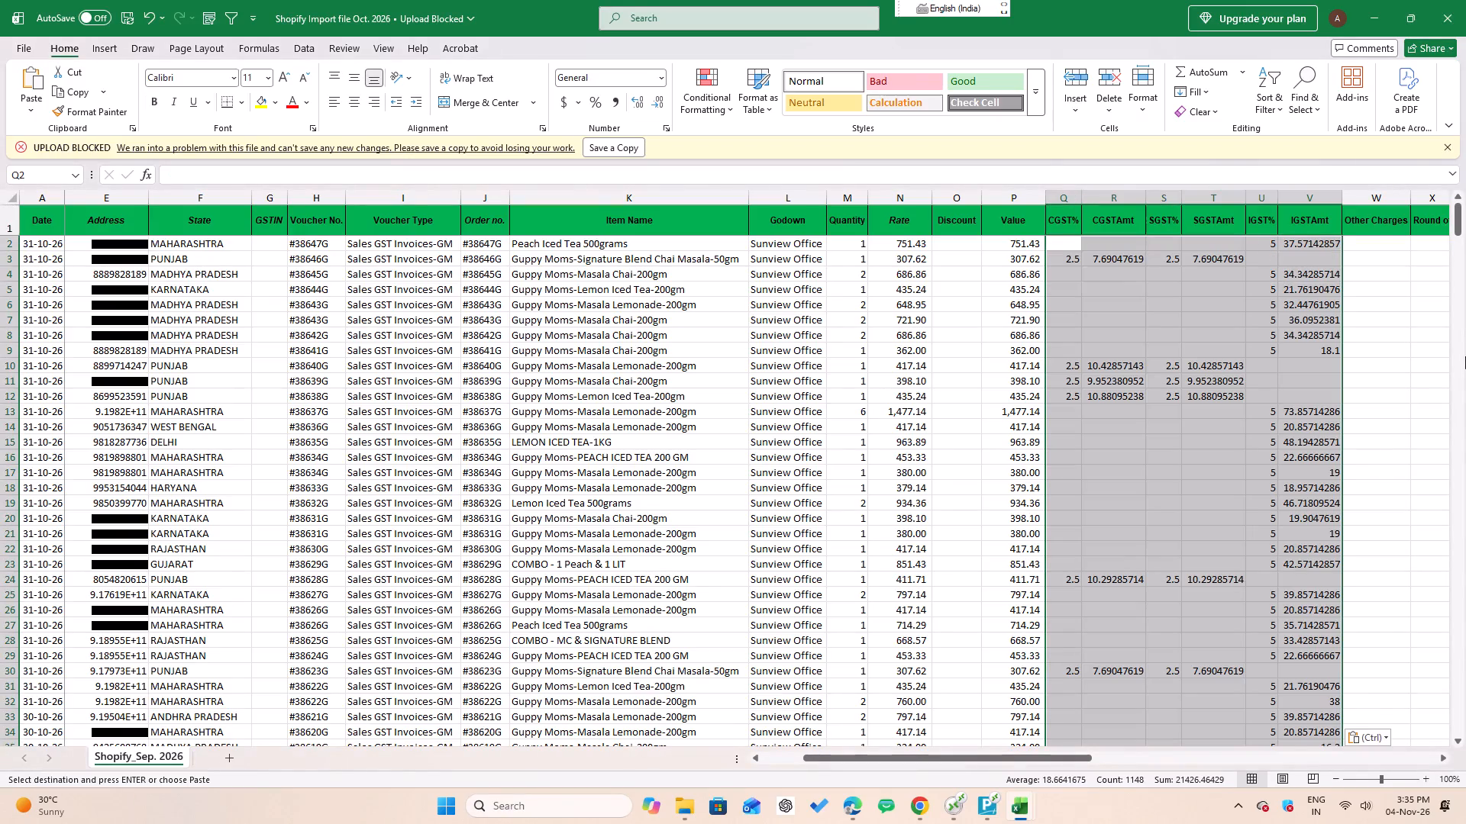
# Save the Shopify import workbook.
pyautogui.hotkey('ctrl', 's')
pyautogui.press('Right')
pyautogui.press('Right')
pyautogui.press('Right')
pyautogui.press('Right')
pyautogui.press('Right')
pyautogui.press('Right')
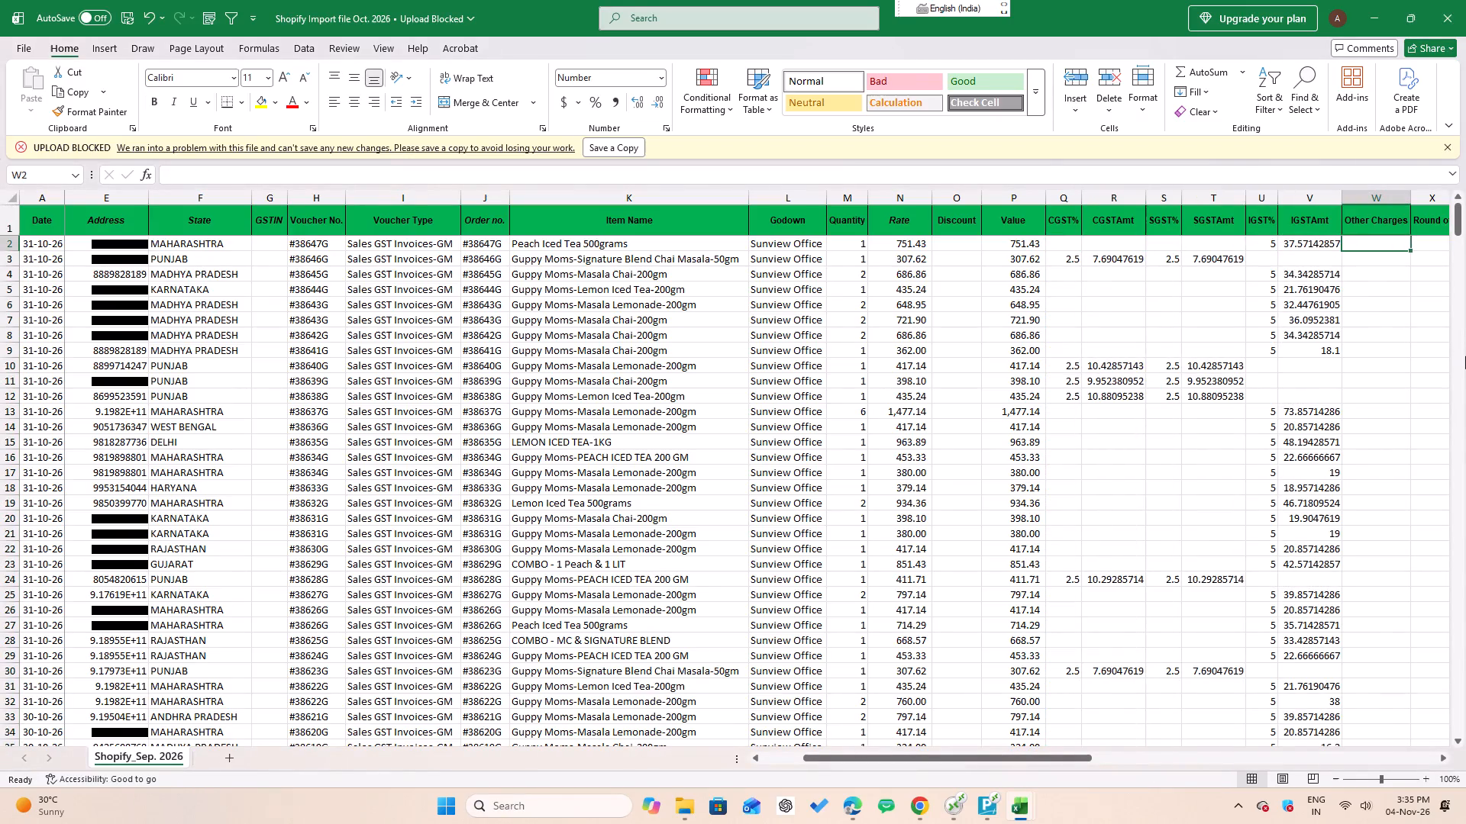
pyautogui.hotkey('ctrl', 's')
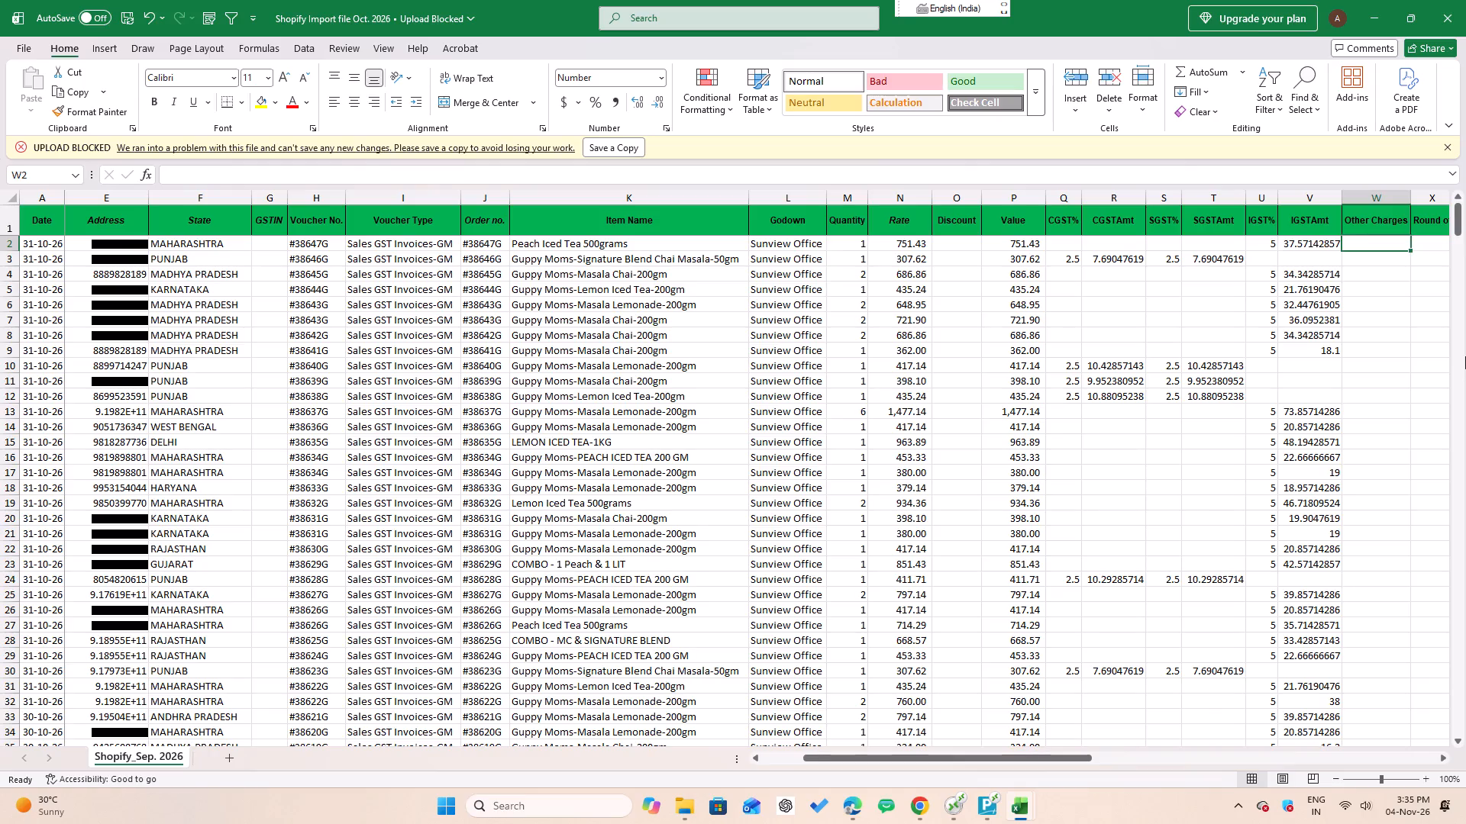
pyautogui.hotkey('ctrl', 's')
pyautogui.press('Up')
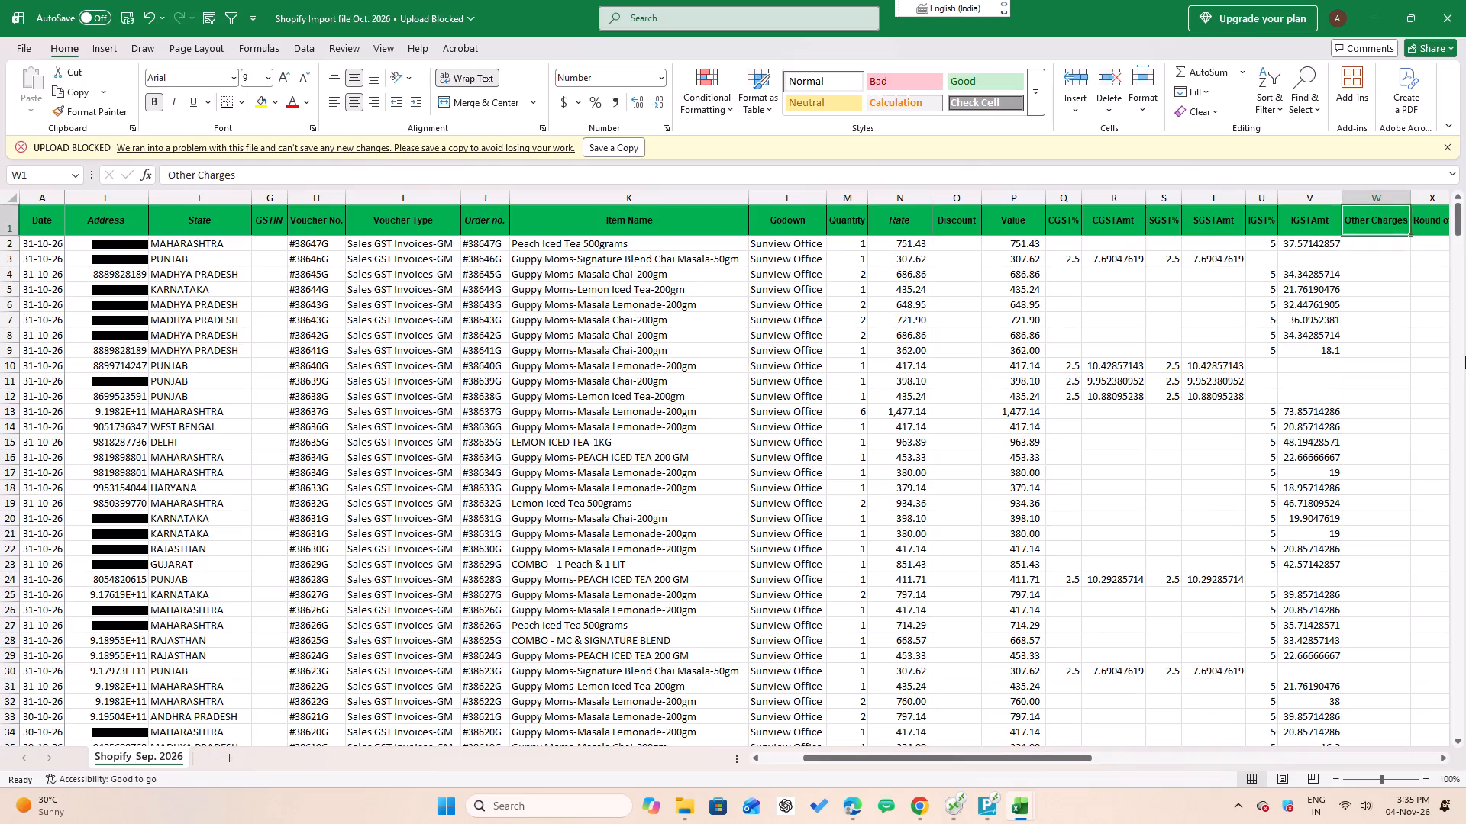
pyautogui.press('Left')
pyautogui.press('Down')
pyautogui.hotkey('ctrl', 's')
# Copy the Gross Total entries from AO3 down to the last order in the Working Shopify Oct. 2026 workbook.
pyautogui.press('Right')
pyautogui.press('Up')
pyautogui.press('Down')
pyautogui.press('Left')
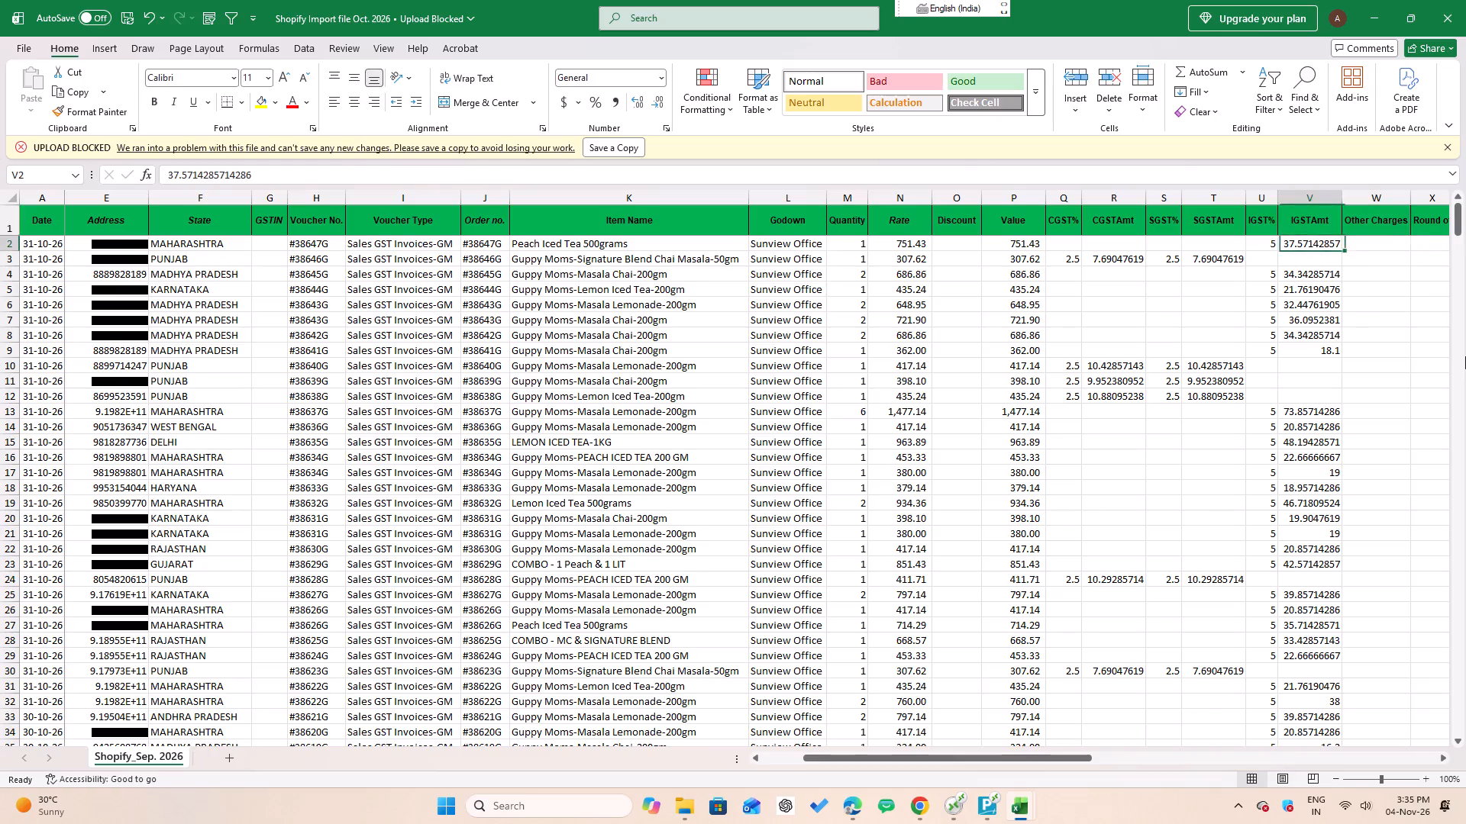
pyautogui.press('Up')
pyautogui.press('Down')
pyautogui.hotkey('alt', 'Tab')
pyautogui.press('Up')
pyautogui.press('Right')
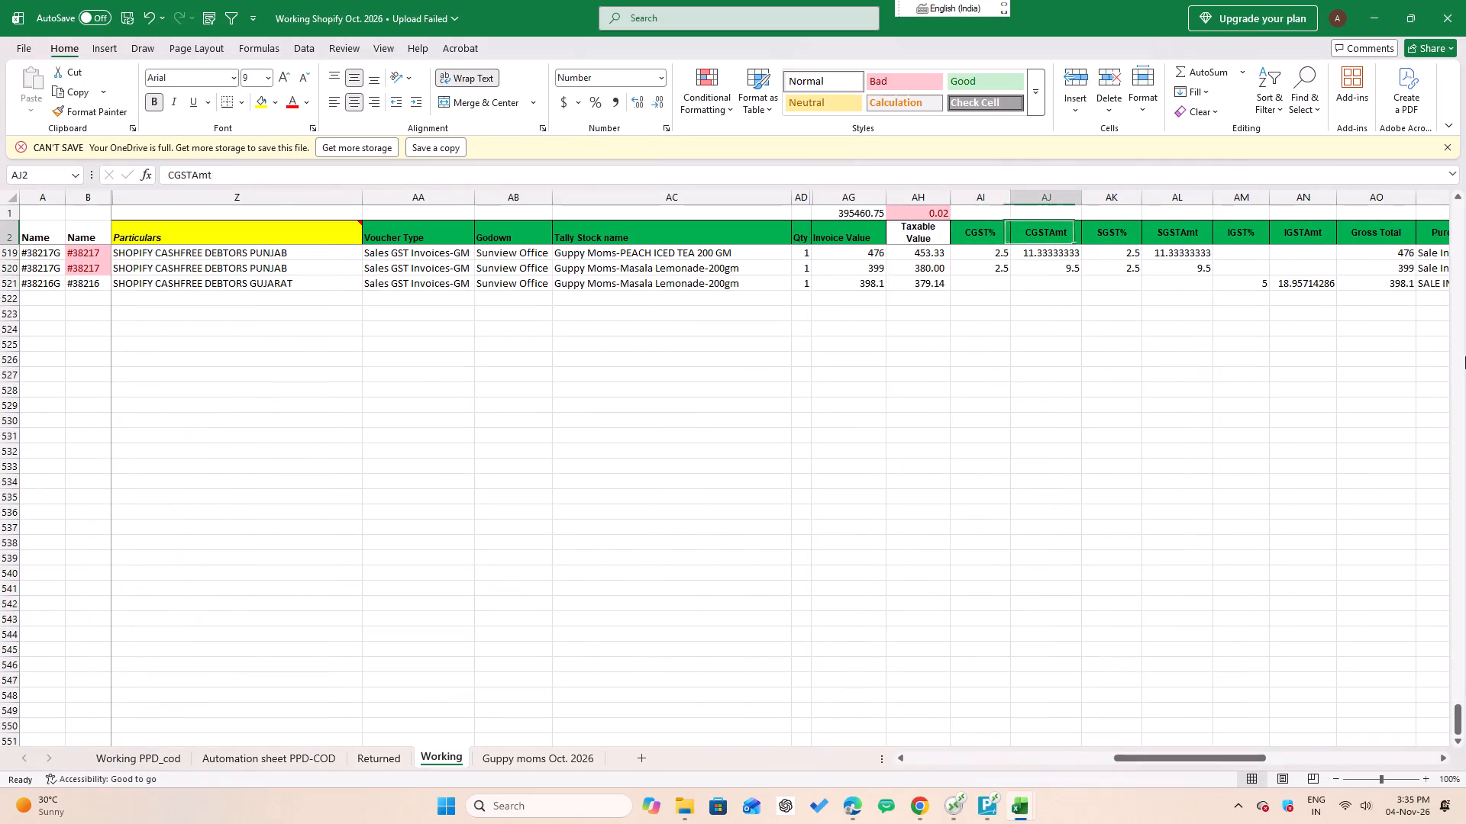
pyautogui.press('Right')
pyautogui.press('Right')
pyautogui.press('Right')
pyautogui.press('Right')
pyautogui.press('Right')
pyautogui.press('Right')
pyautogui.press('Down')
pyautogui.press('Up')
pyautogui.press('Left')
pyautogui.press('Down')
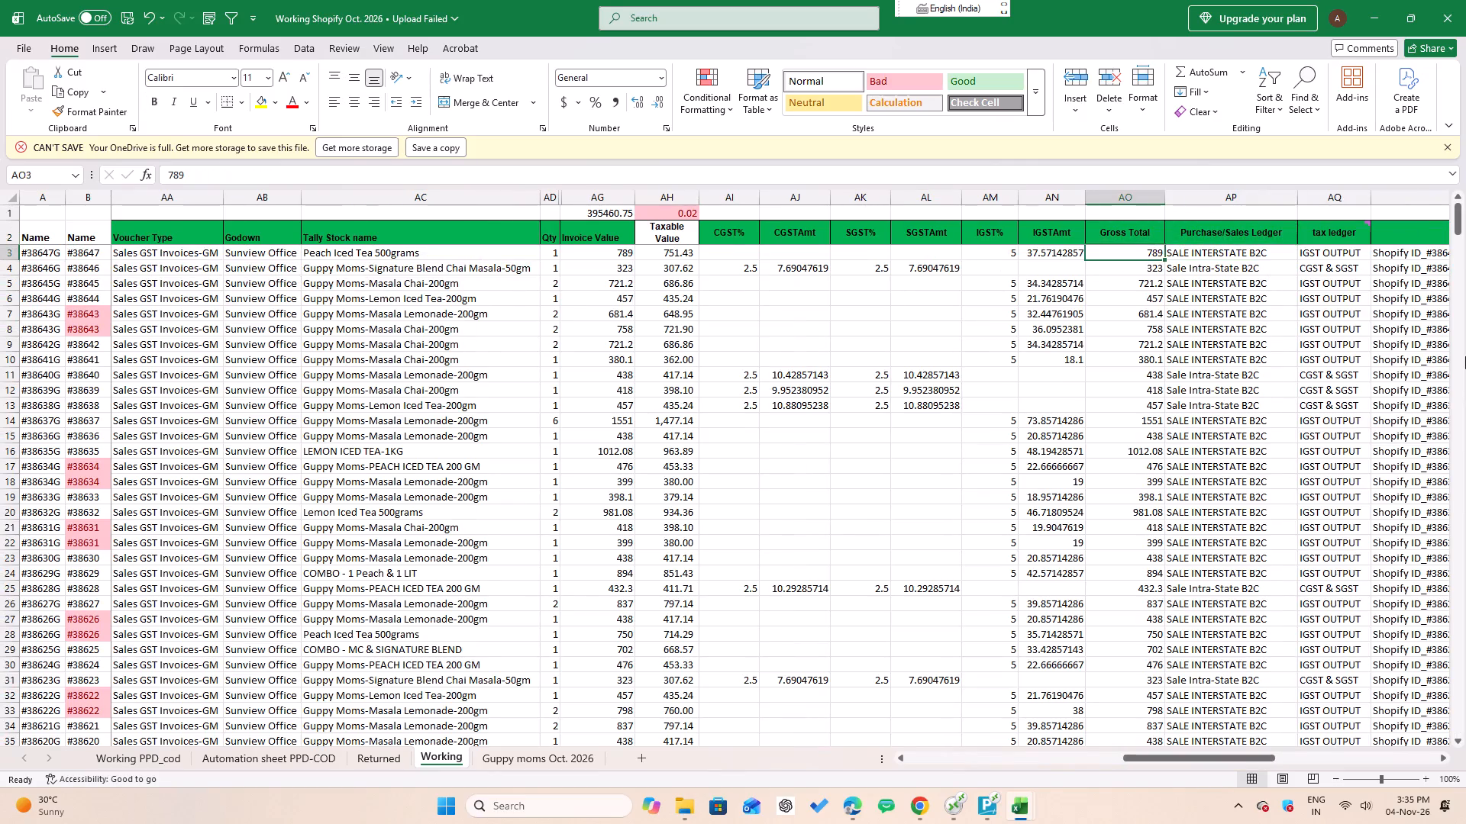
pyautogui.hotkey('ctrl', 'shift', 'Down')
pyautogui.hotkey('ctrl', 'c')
# In the Shopify import workbook, cut the three summary cells Y8:Y10 from the Gross Total column.
pyautogui.hotkey('alt', 'Tab')
pyautogui.press('Up')
pyautogui.press('Down')
pyautogui.press('Right')
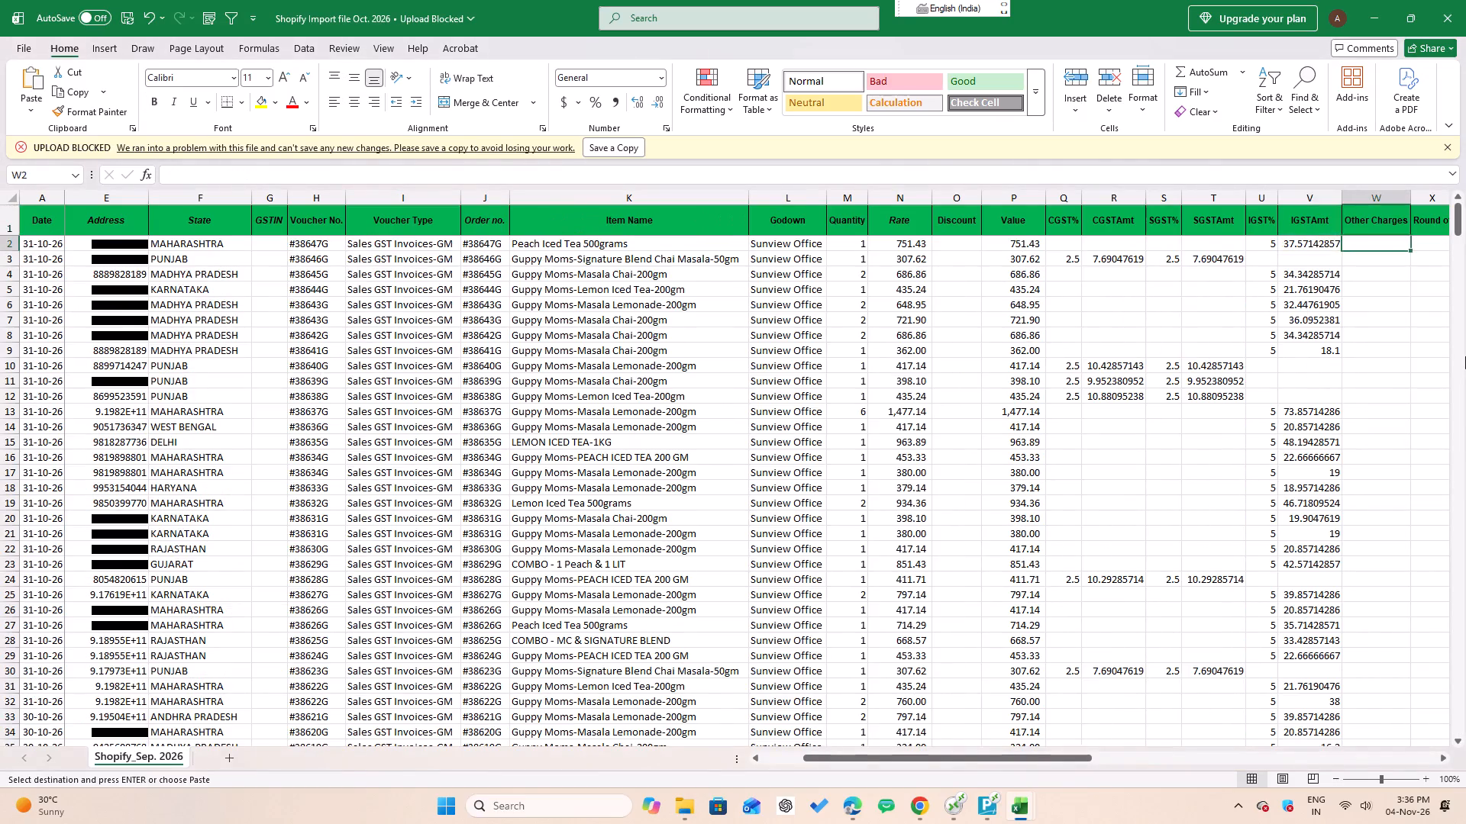
pyautogui.press('Up')
pyautogui.press('Right')
pyautogui.press('Right')
pyautogui.press('Down')
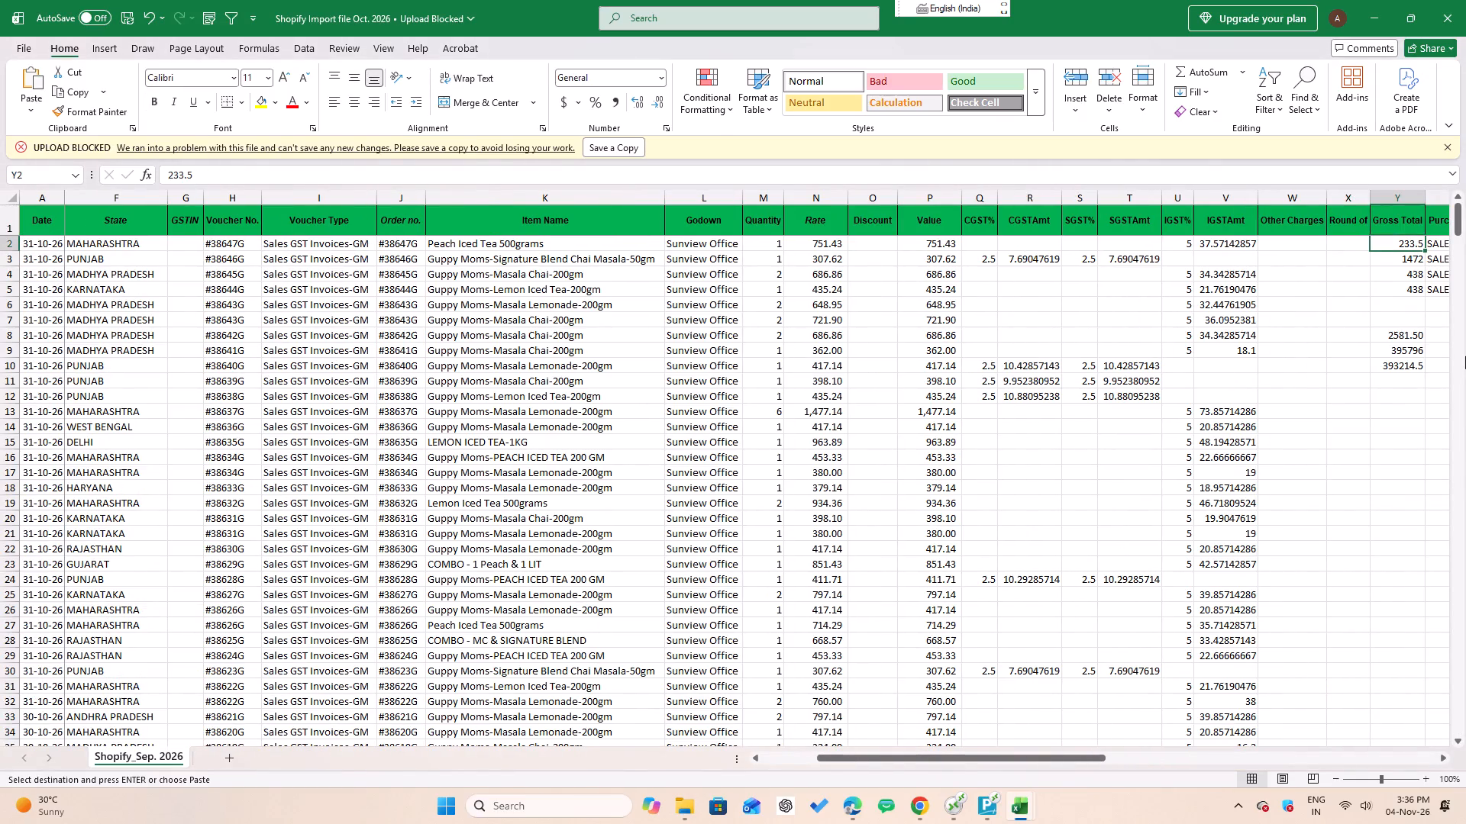
pyautogui.press('Down')
pyautogui.press('Down')
pyautogui.press('Down')
pyautogui.press('Down')
pyautogui.press('Down')
pyautogui.press('Down')
pyautogui.press('Down')
pyautogui.press('Up')
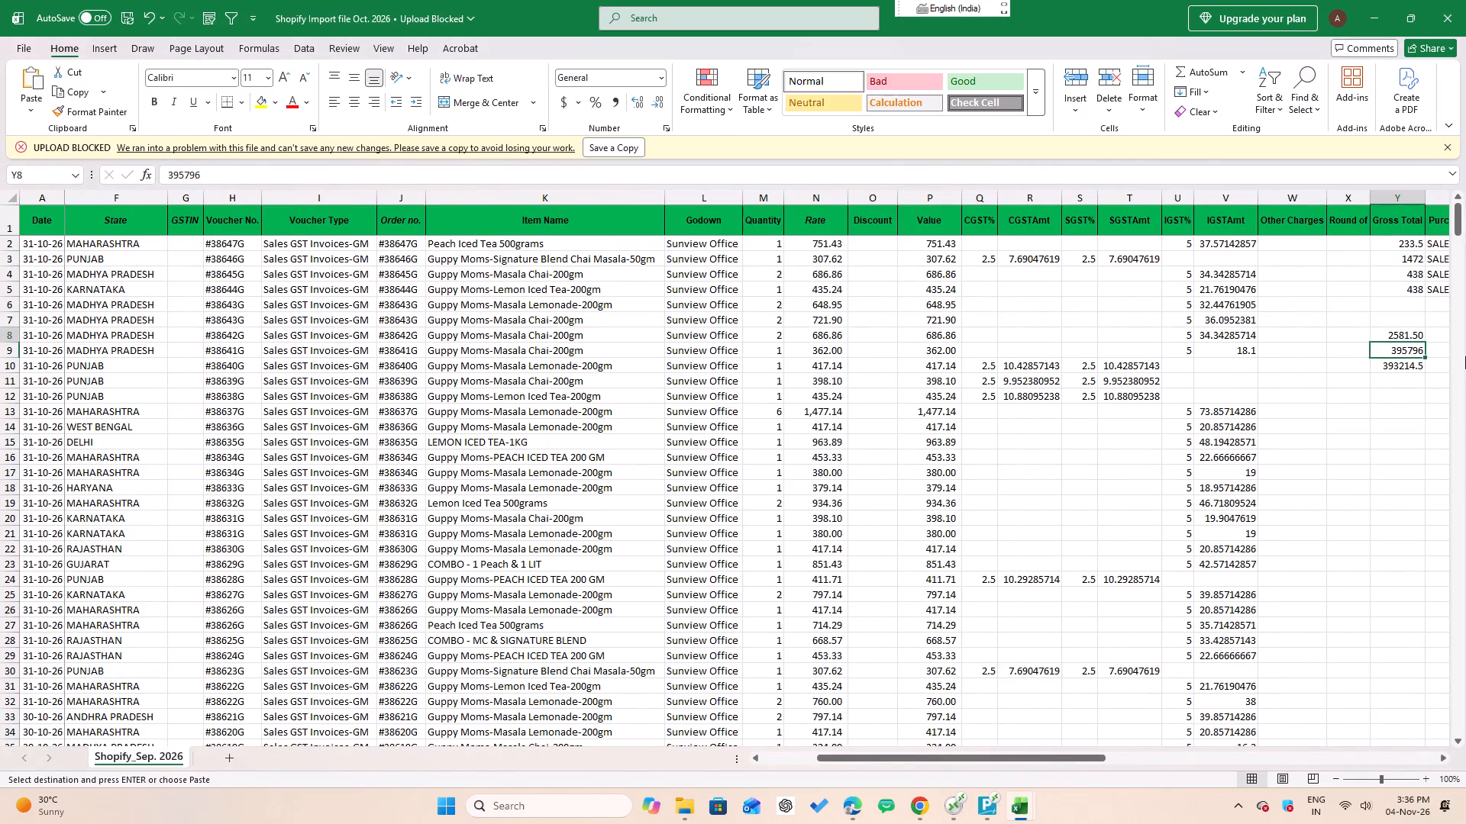
pyautogui.hotkey('ctrl', 'shift', 'Down')
pyautogui.hotkey('ctrl', 'x')
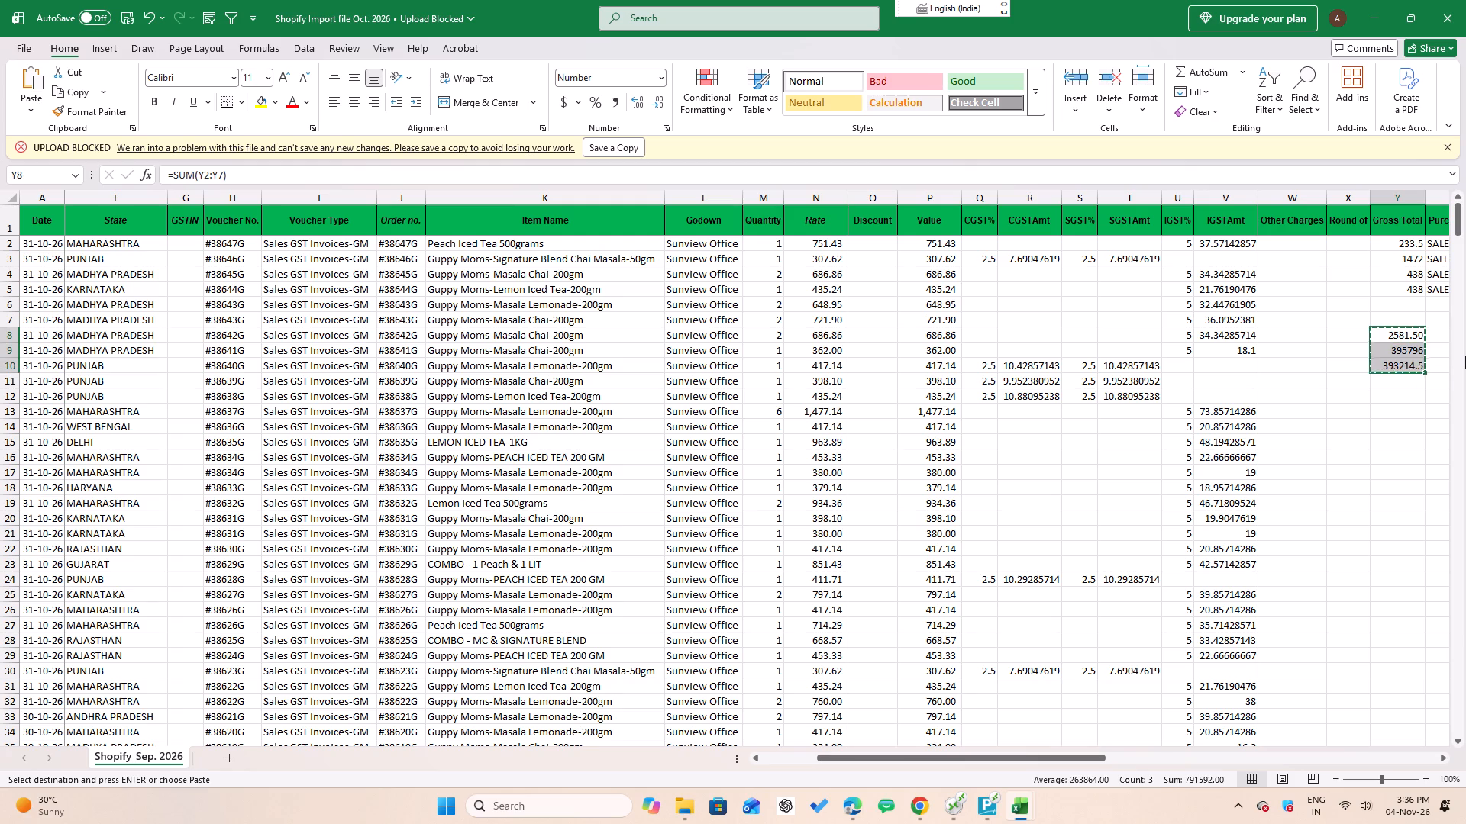
# Paste the cut Gross Total summary cells at Y522, level with the other totals below the orders, and save the workbook.
pyautogui.press('Left')
pyautogui.press('Left')
pyautogui.press('Left')
pyautogui.hotkey('ctrl', 'Down')
pyautogui.hotkey('ctrl', 'Down')
pyautogui.hotkey('ctrl', 'Down')
pyautogui.hotkey('ctrl', 'Down')
pyautogui.hotkey('ctrl', 'Down')
pyautogui.hotkey('ctrl', 'Down')
pyautogui.hotkey('ctrl', 'Down')
pyautogui.hotkey('ctrl', 'Down')
pyautogui.hotkey('ctrl', 'Down')
pyautogui.hotkey('ctrl', 'Down')
pyautogui.hotkey('ctrl', 'Down')
pyautogui.hotkey('ctrl', 'Down')
pyautogui.hotkey('ctrl', 'Down')
pyautogui.hotkey('ctrl', 'Down')
pyautogui.hotkey('ctrl', 'Down')
pyautogui.hotkey('ctrl', 'Down')
pyautogui.hotkey('ctrl', 'Down')
pyautogui.hotkey('ctrl', 'Down')
pyautogui.hotkey('ctrl', 'Down')
pyautogui.hotkey('ctrl', 'Down')
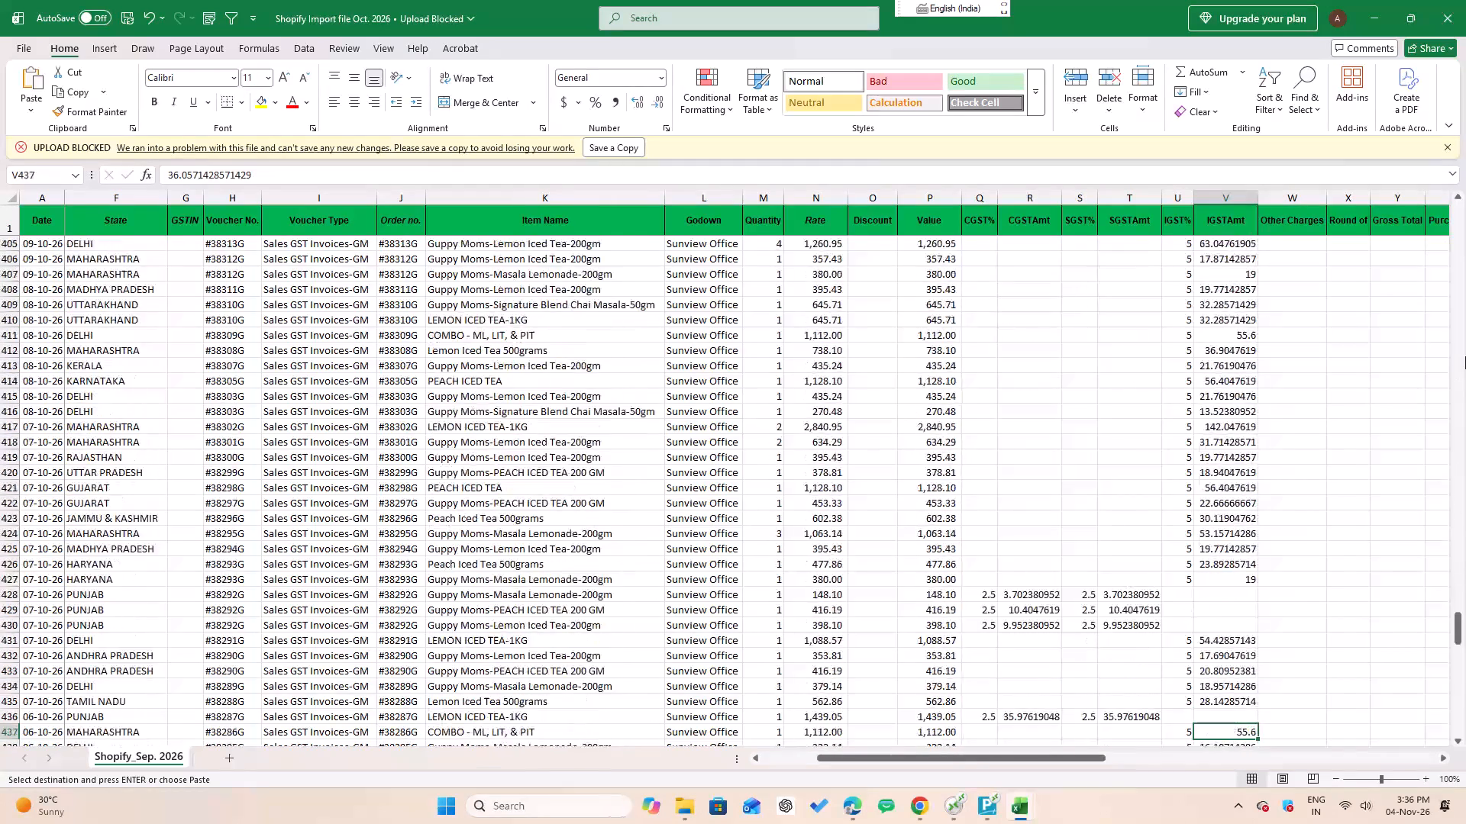
pyautogui.hotkey('ctrl', 'Up')
pyautogui.press('Up')
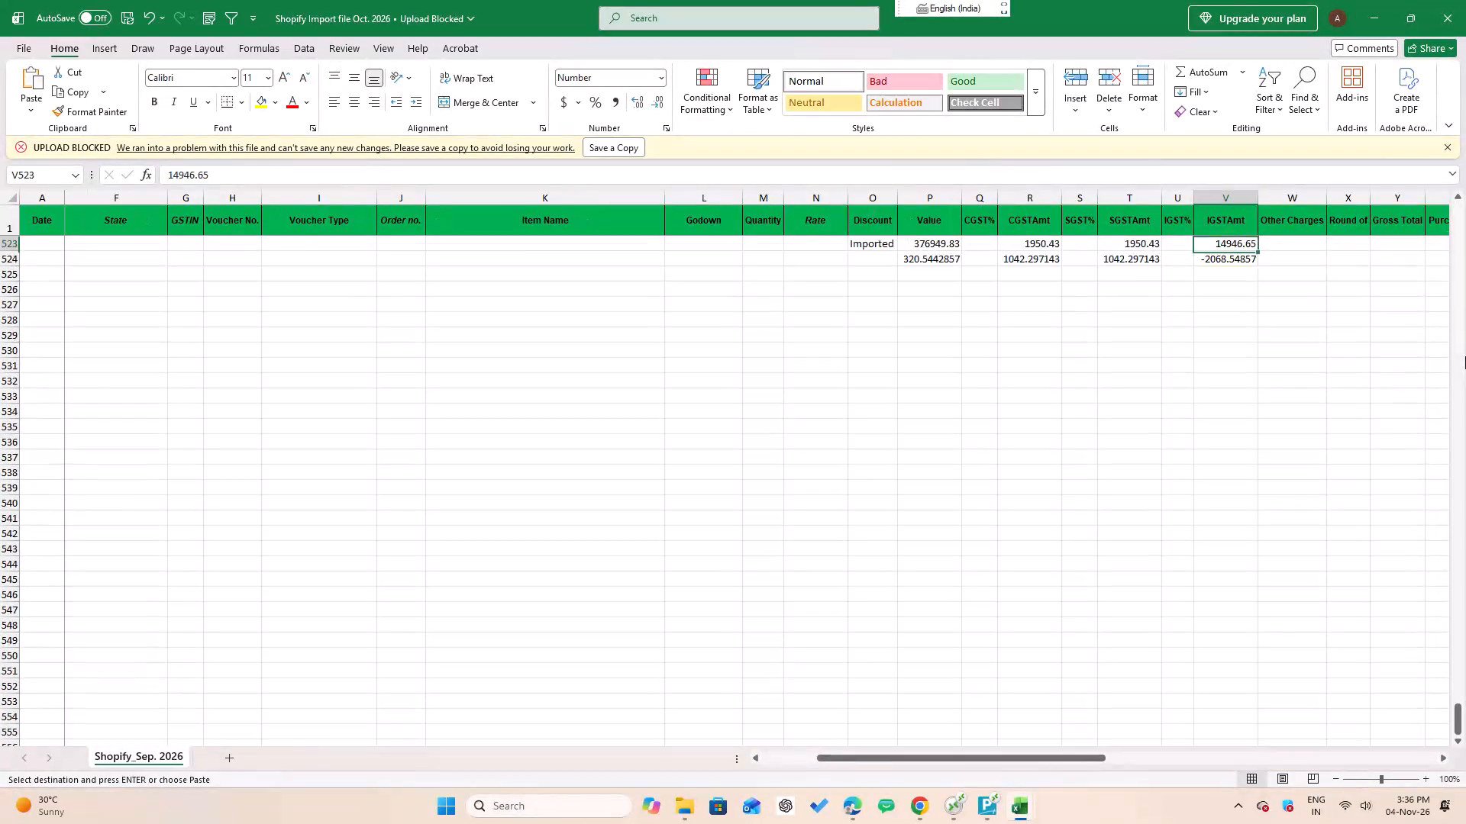
pyautogui.press('Up')
pyautogui.press('Up')
pyautogui.press('Up')
pyautogui.press('Right')
pyautogui.press('Right')
pyautogui.press('Down')
pyautogui.press('Down')
pyautogui.press('Right')
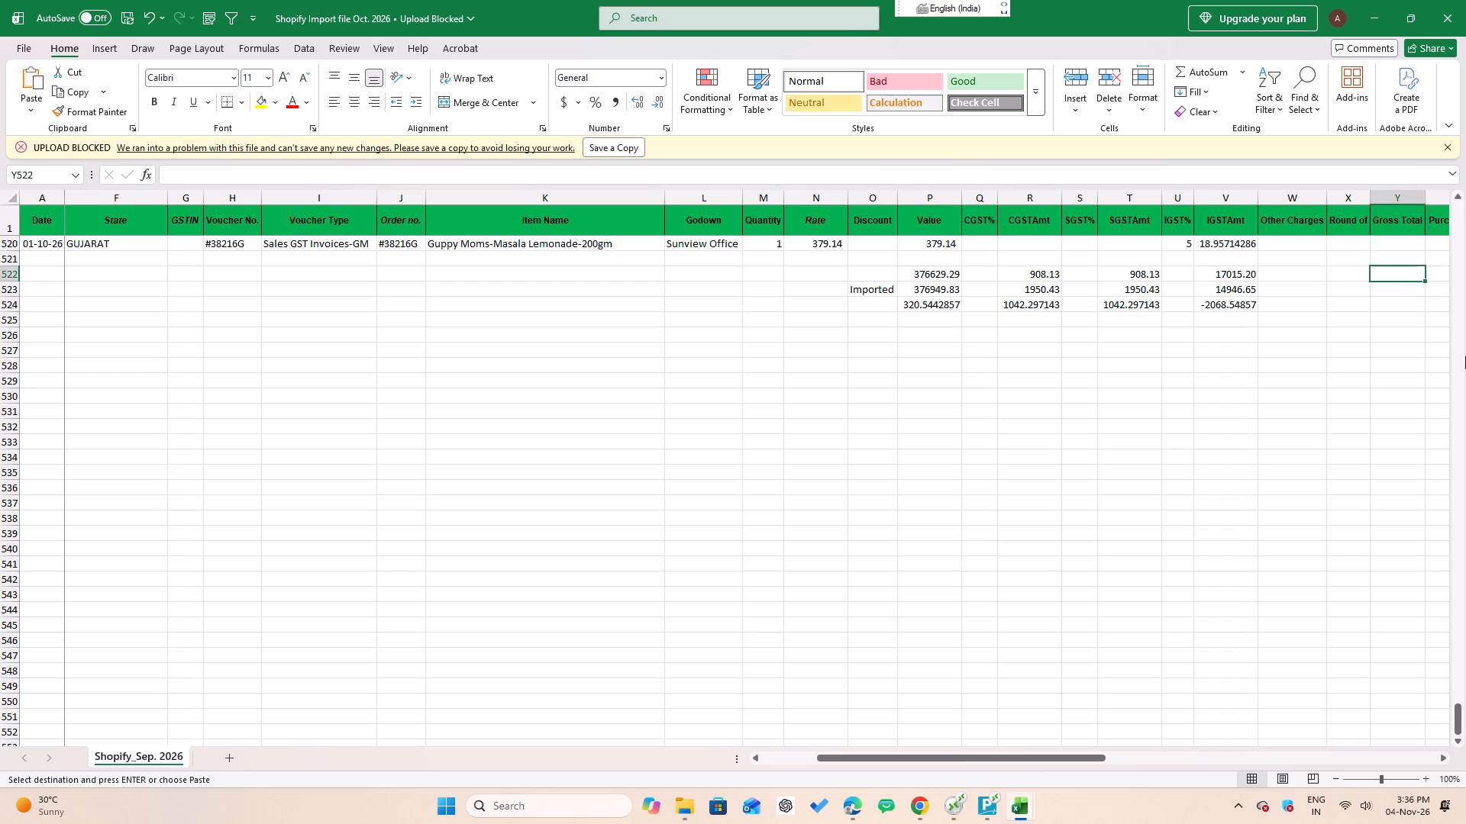
pyautogui.hotkey('ctrl', 'v')
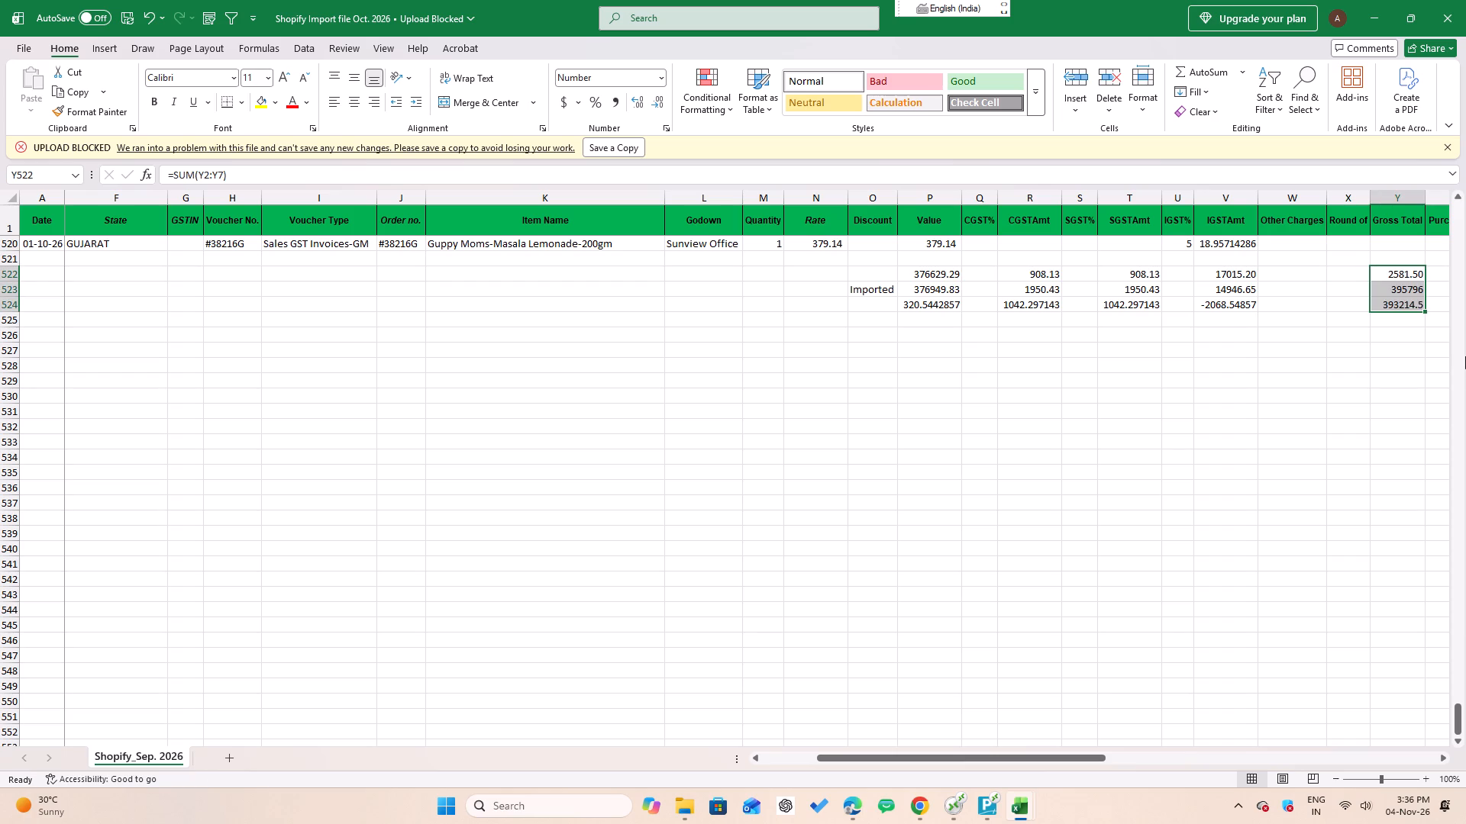
pyautogui.hotkey('ctrl', 's')
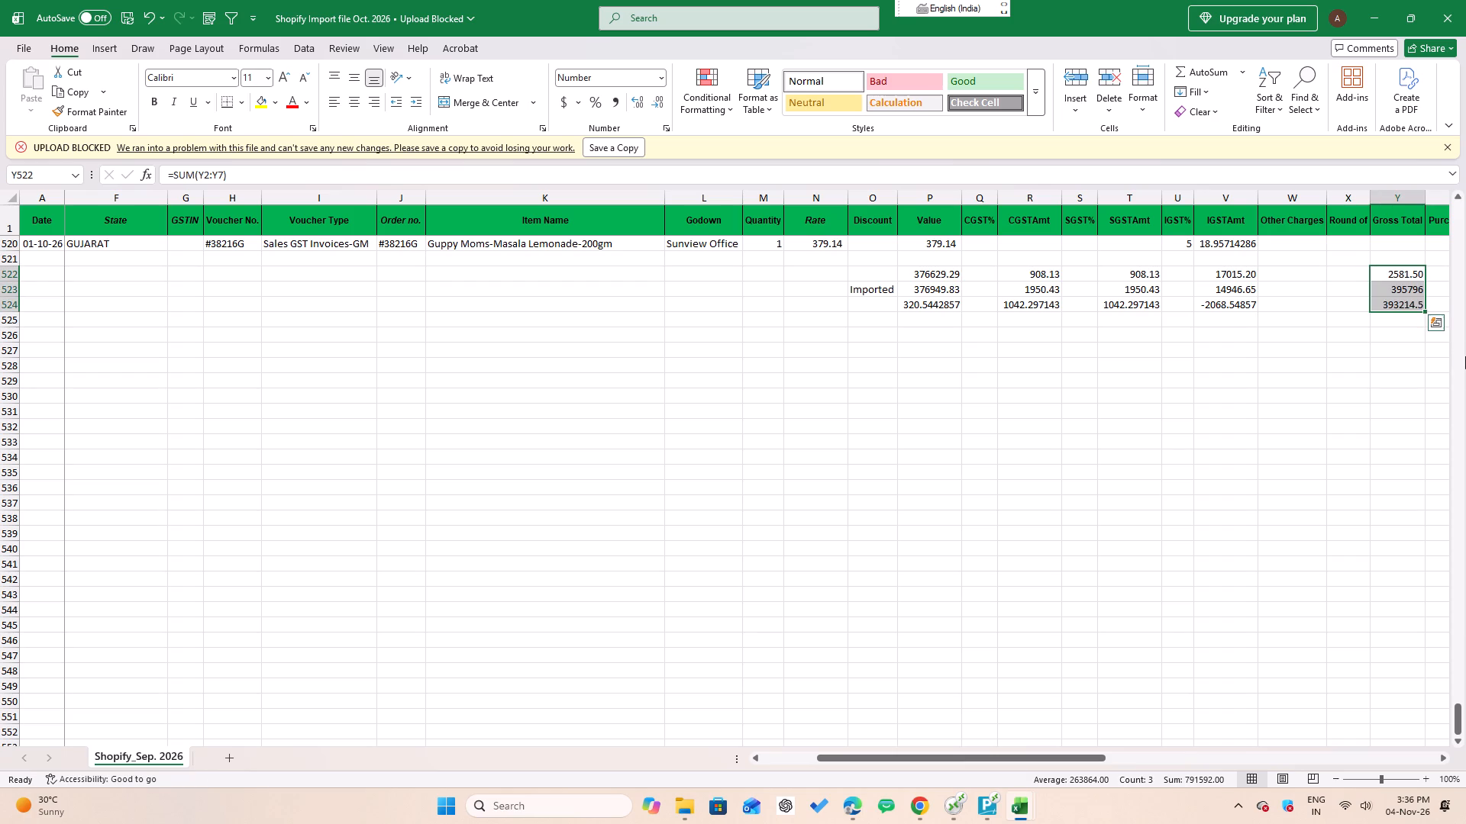
# Copy the Gross Total entries AO3:AO521 again from the Working sheet, with Y2 selected as destination in the import workbook.
pyautogui.press('Up')
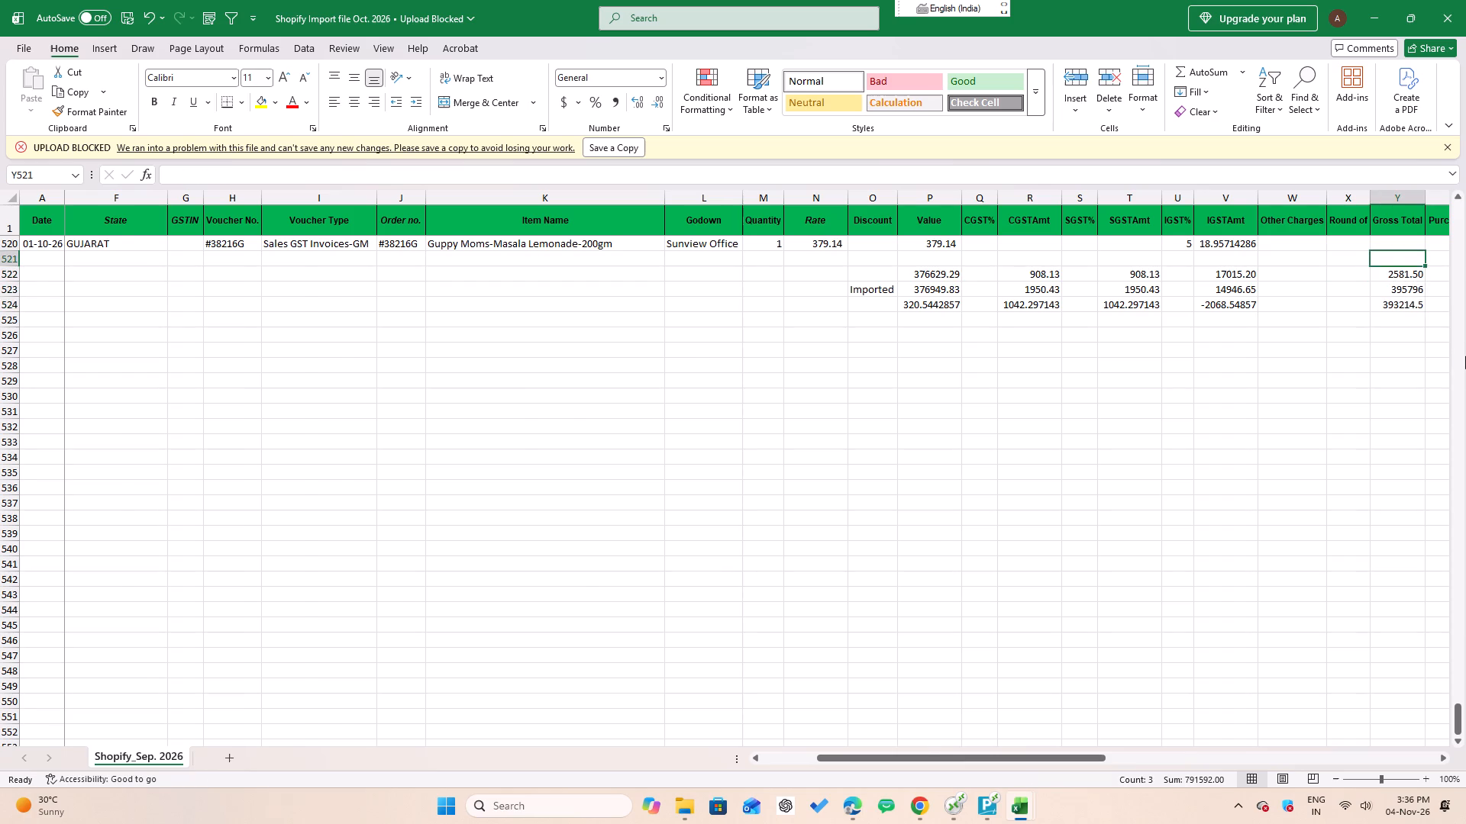
pyautogui.hotkey('ctrl', 'Up')
pyautogui.press('Right')
pyautogui.press('Up')
pyautogui.hotkey('ctrl', 'Up')
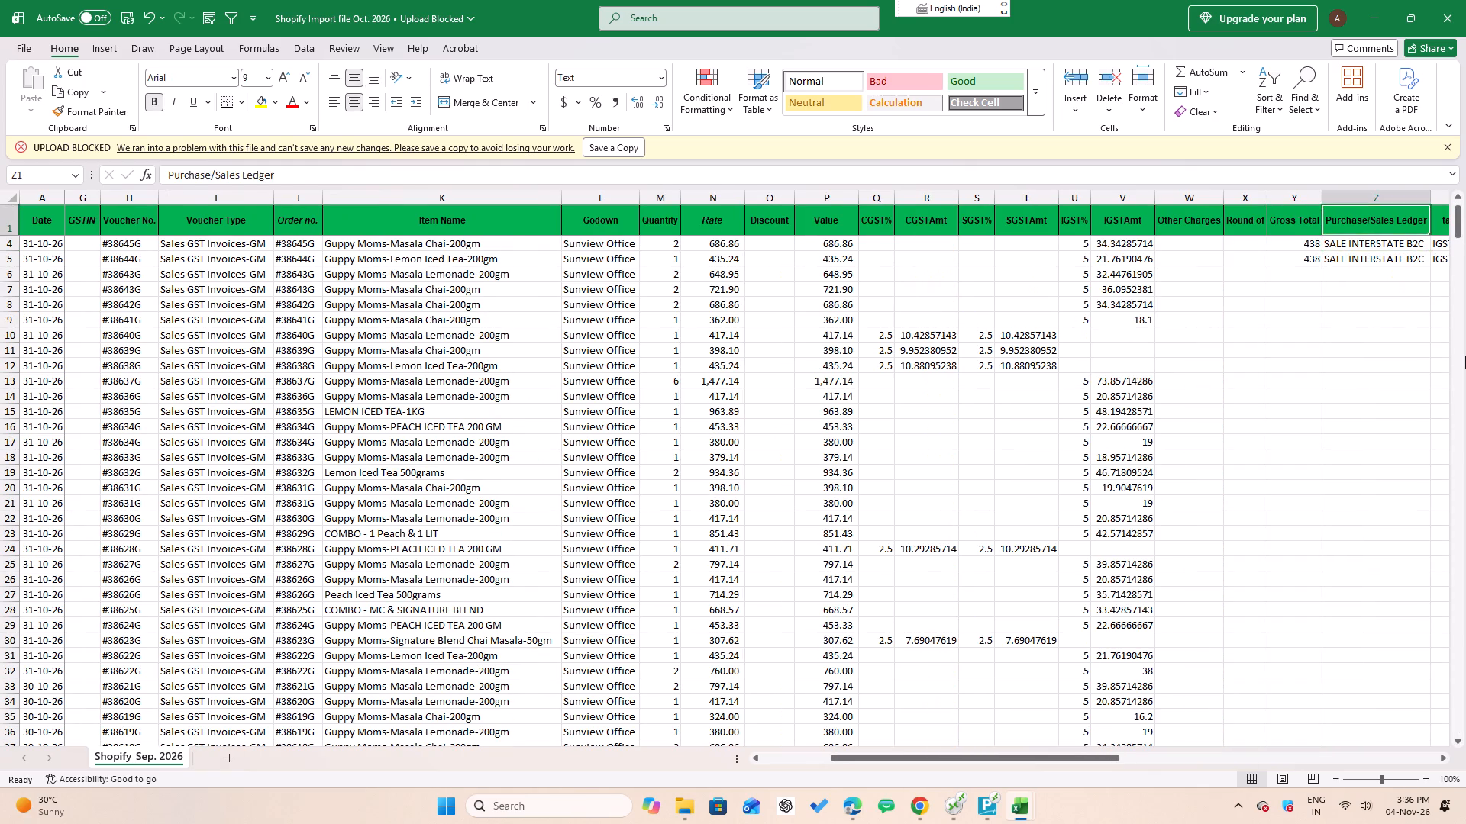
pyautogui.press('Left')
pyautogui.press('Down')
pyautogui.hotkey('alt', 'Tab')
pyautogui.hotkey('ctrl', 'c')
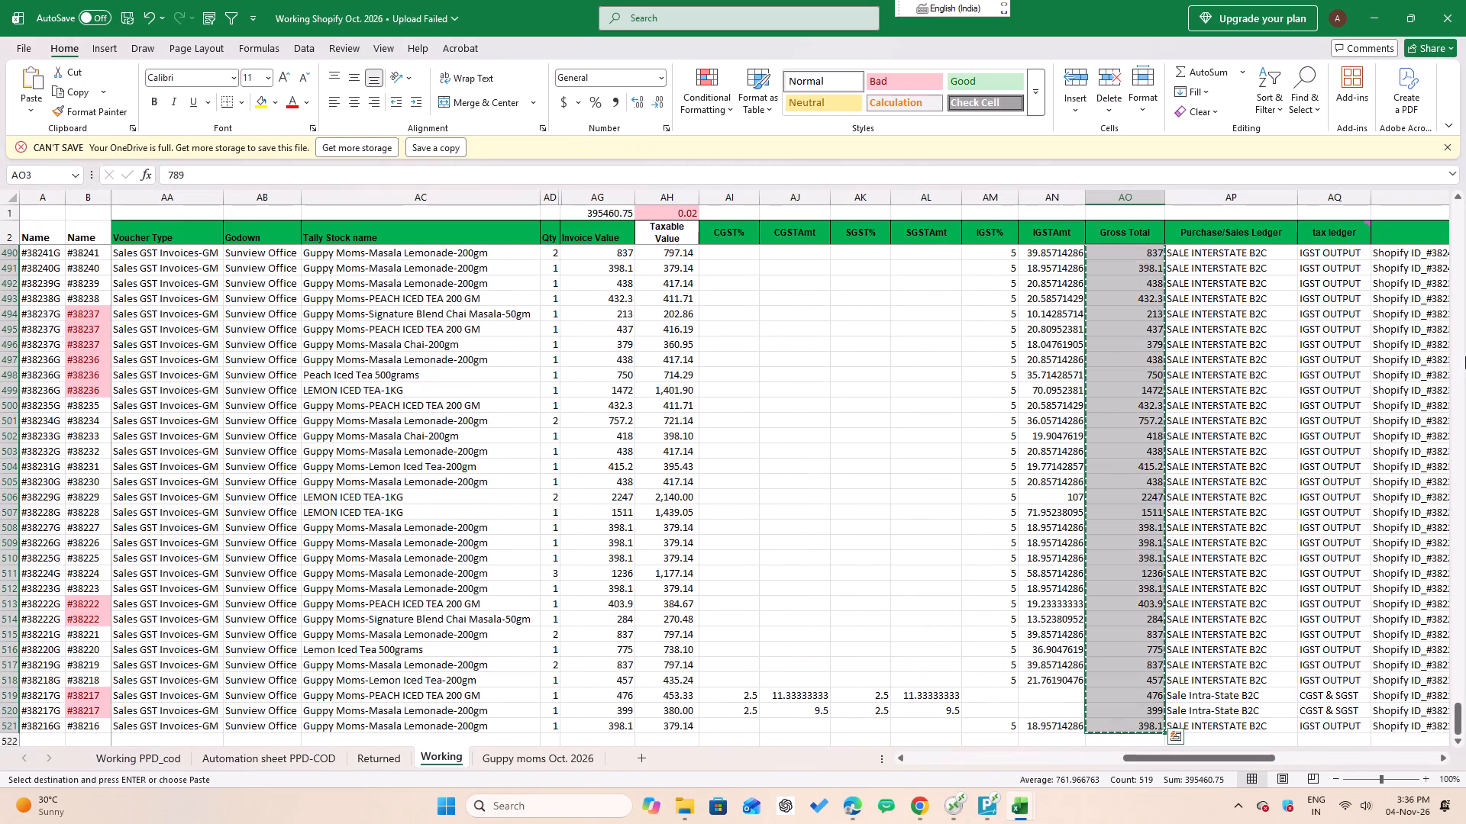
# Paste the copied Gross Total entries into the import workbook from Y2 down and save it.
pyautogui.hotkey('alt', 'Tab')
pyautogui.press('Up')
pyautogui.press('Down')
pyautogui.hotkey('ctrl', 'v')
pyautogui.hotkey('ctrl', 'Down')
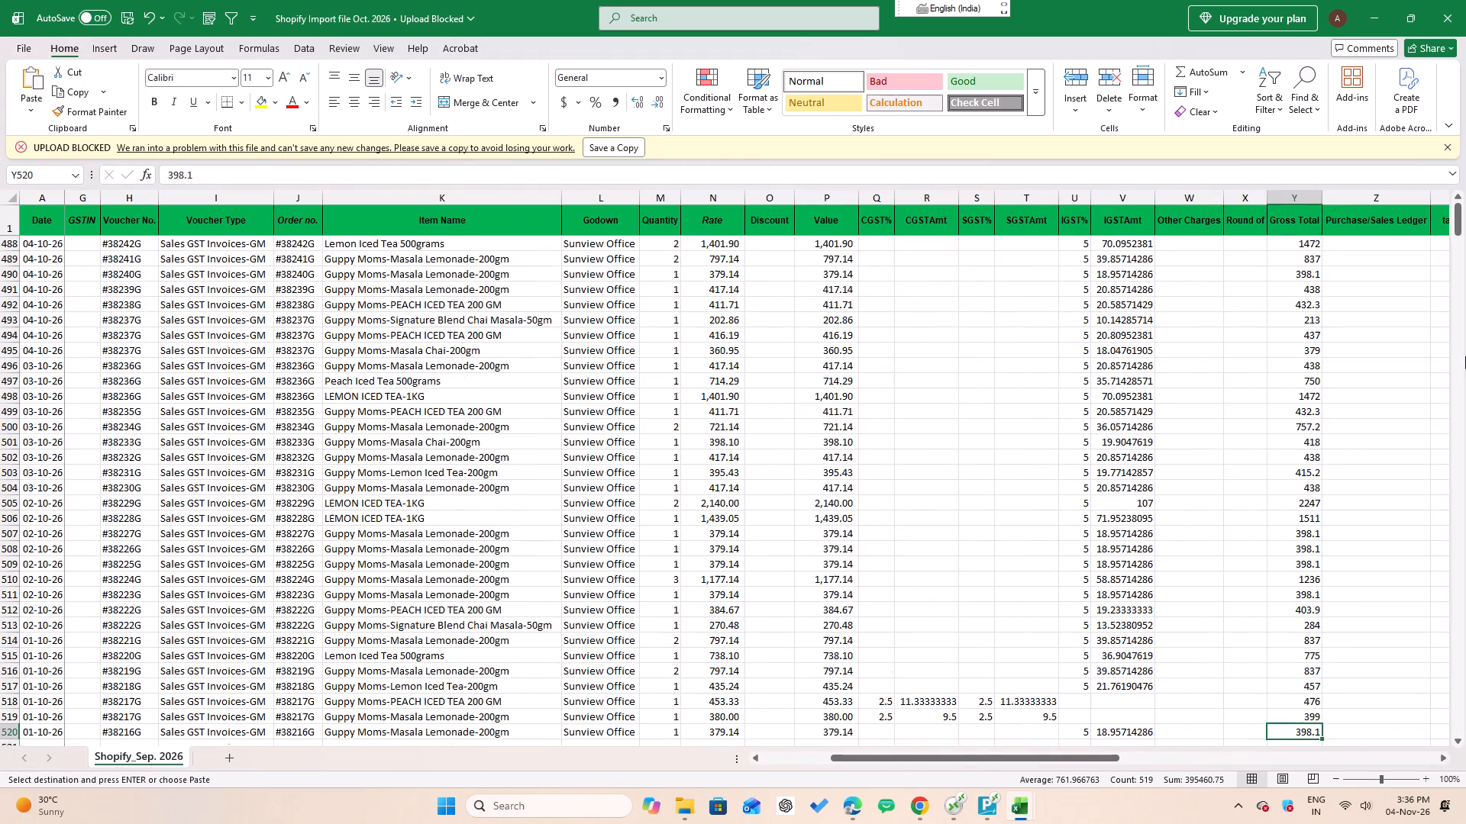
pyautogui.press('Down')
pyautogui.press('Down')
pyautogui.press('Down')
pyautogui.press('Down')
pyautogui.press('Up')
pyautogui.press('Up')
pyautogui.press('Up')
pyautogui.press('Up')
pyautogui.press('Up')
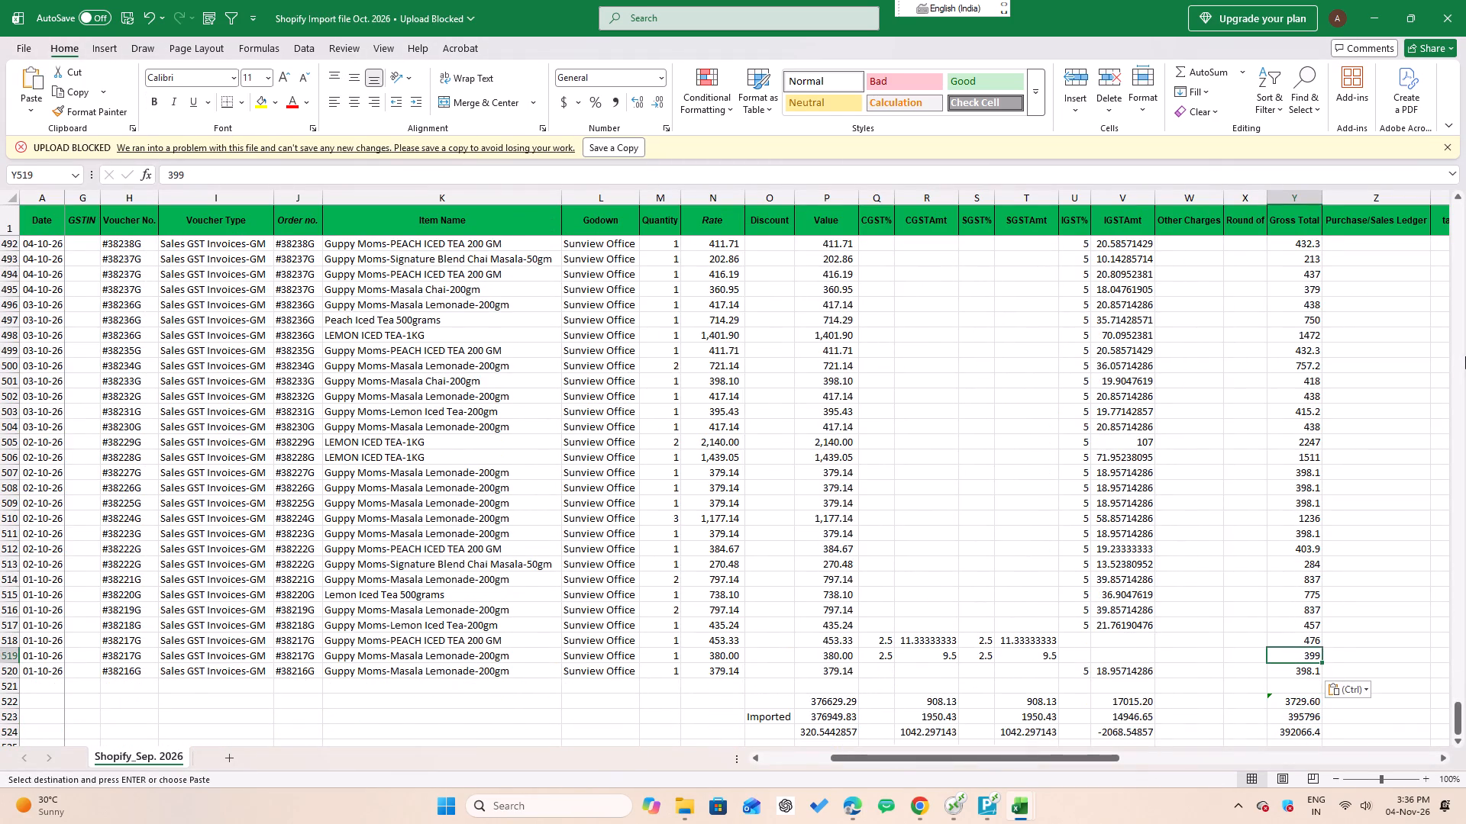
pyautogui.press('Down')
pyautogui.press('Escape')
pyautogui.press('Down')
pyautogui.hotkey('ctrl', 's')
# Copy the Purchase/Sales Ledger, tax ledger and Narration columns, AP3:AR521, for all order rows of the Working sheet.
pyautogui.hotkey('ctrl', 'Up')
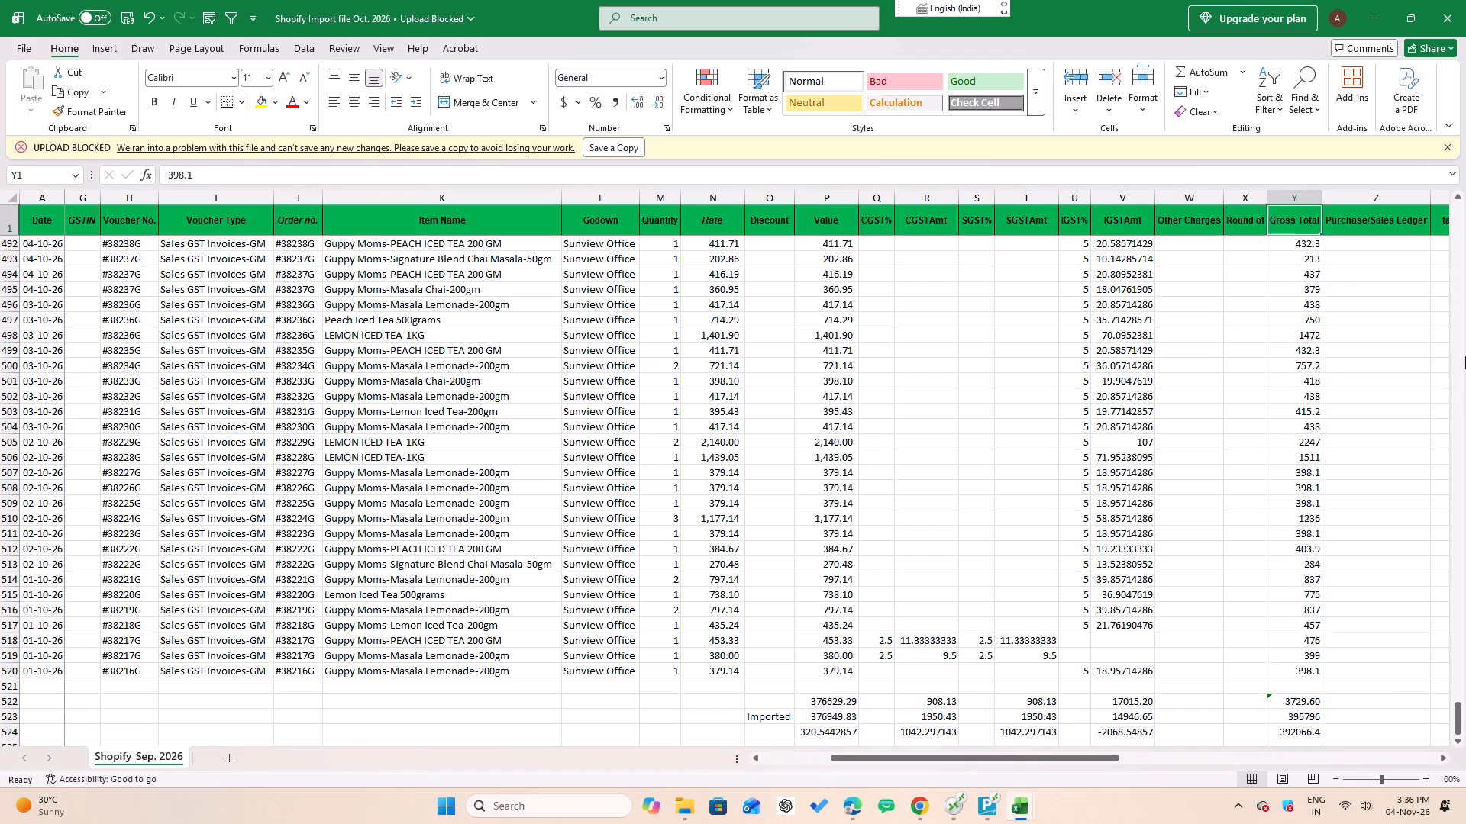
pyautogui.press('Right')
pyautogui.press('Down')
pyautogui.hotkey('alt', 'Tab')
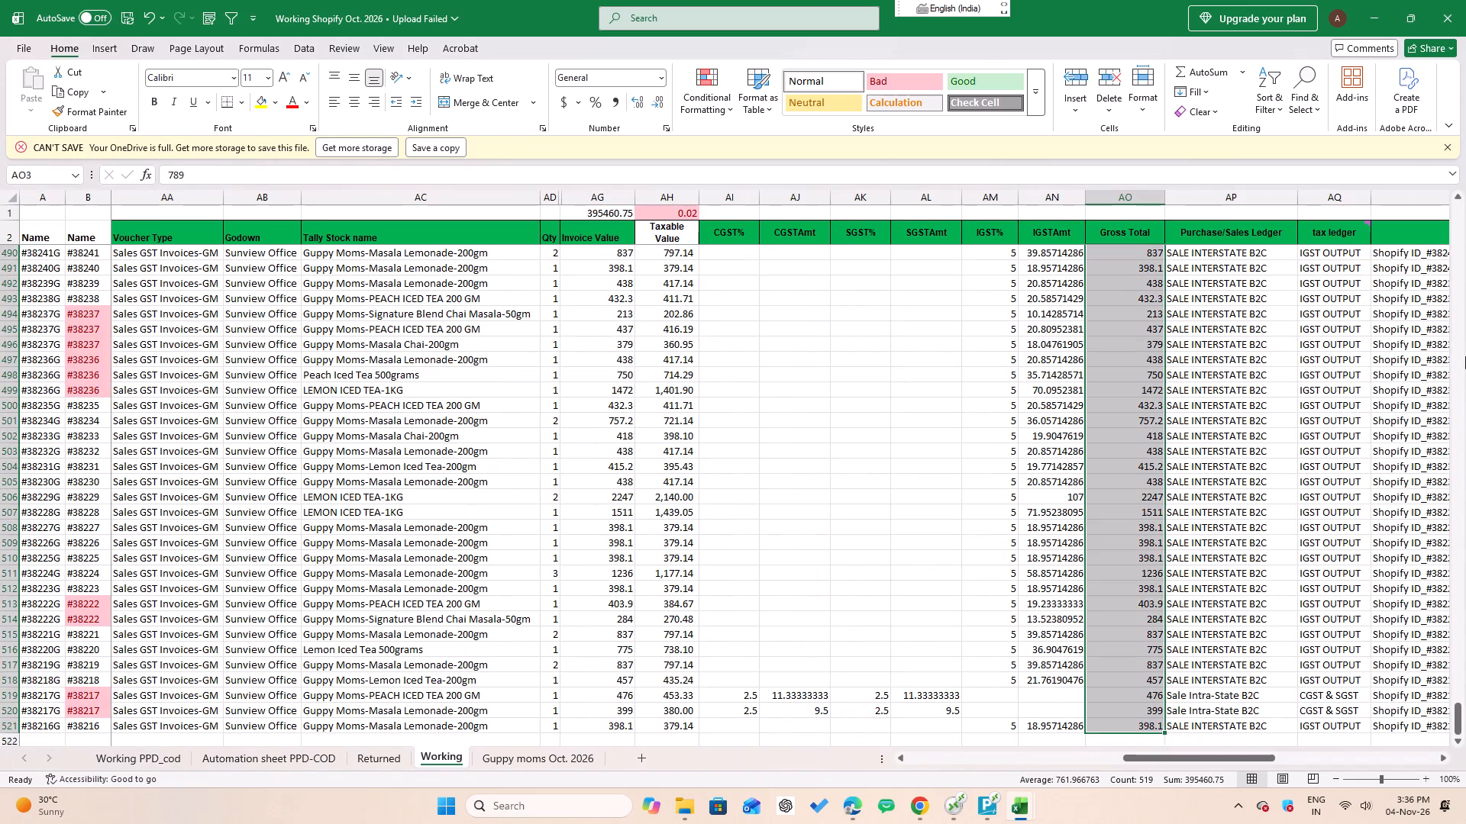
pyautogui.press('Up')
pyautogui.press('Right')
pyautogui.press('Down')
pyautogui.hotkey('alt', 'Tab')
pyautogui.press('Up')
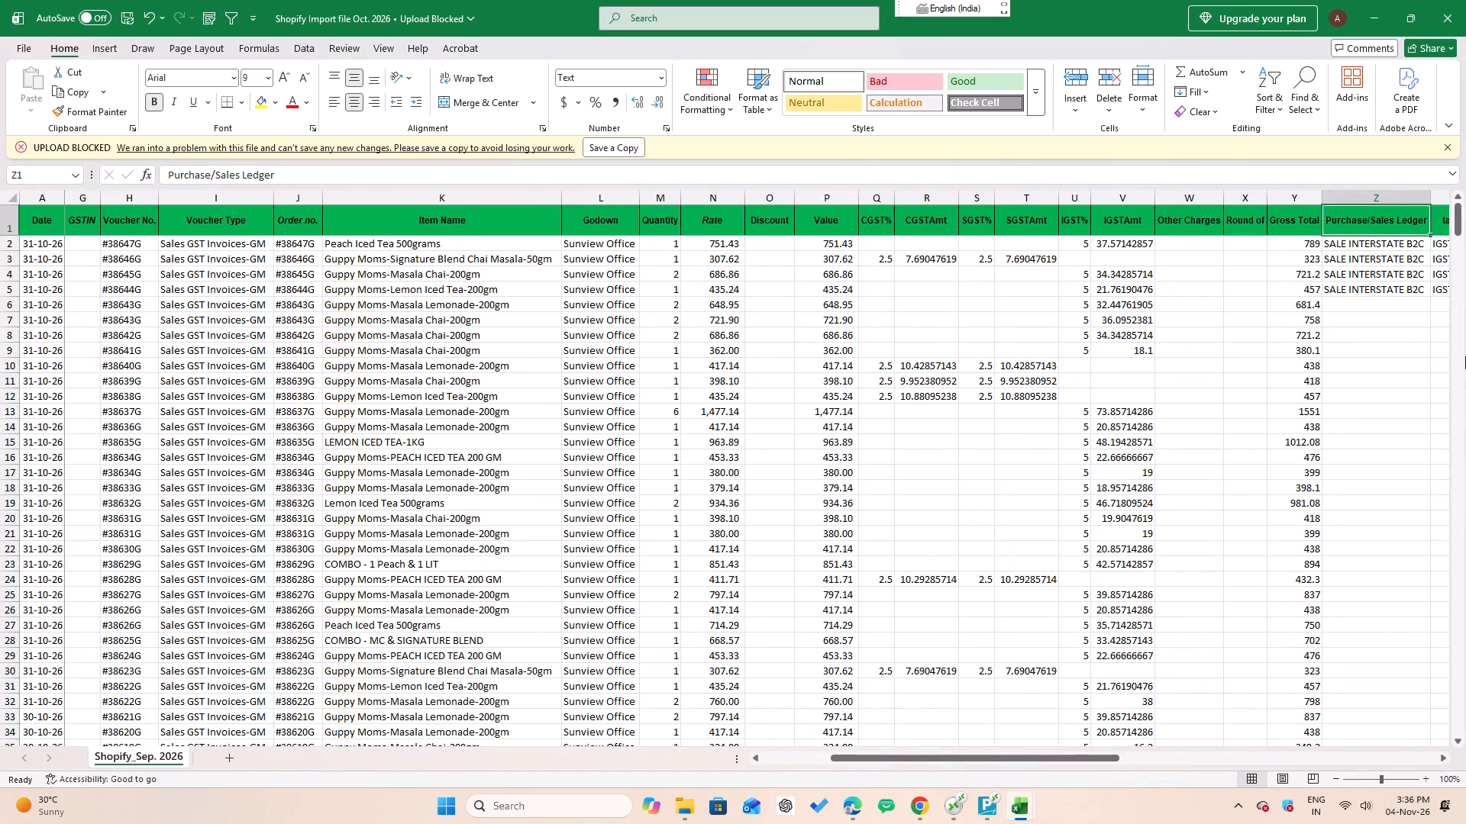
pyautogui.press('Right')
pyautogui.press('Right')
pyautogui.press('Right')
pyautogui.press('Left')
pyautogui.press('Left')
pyautogui.press('Left')
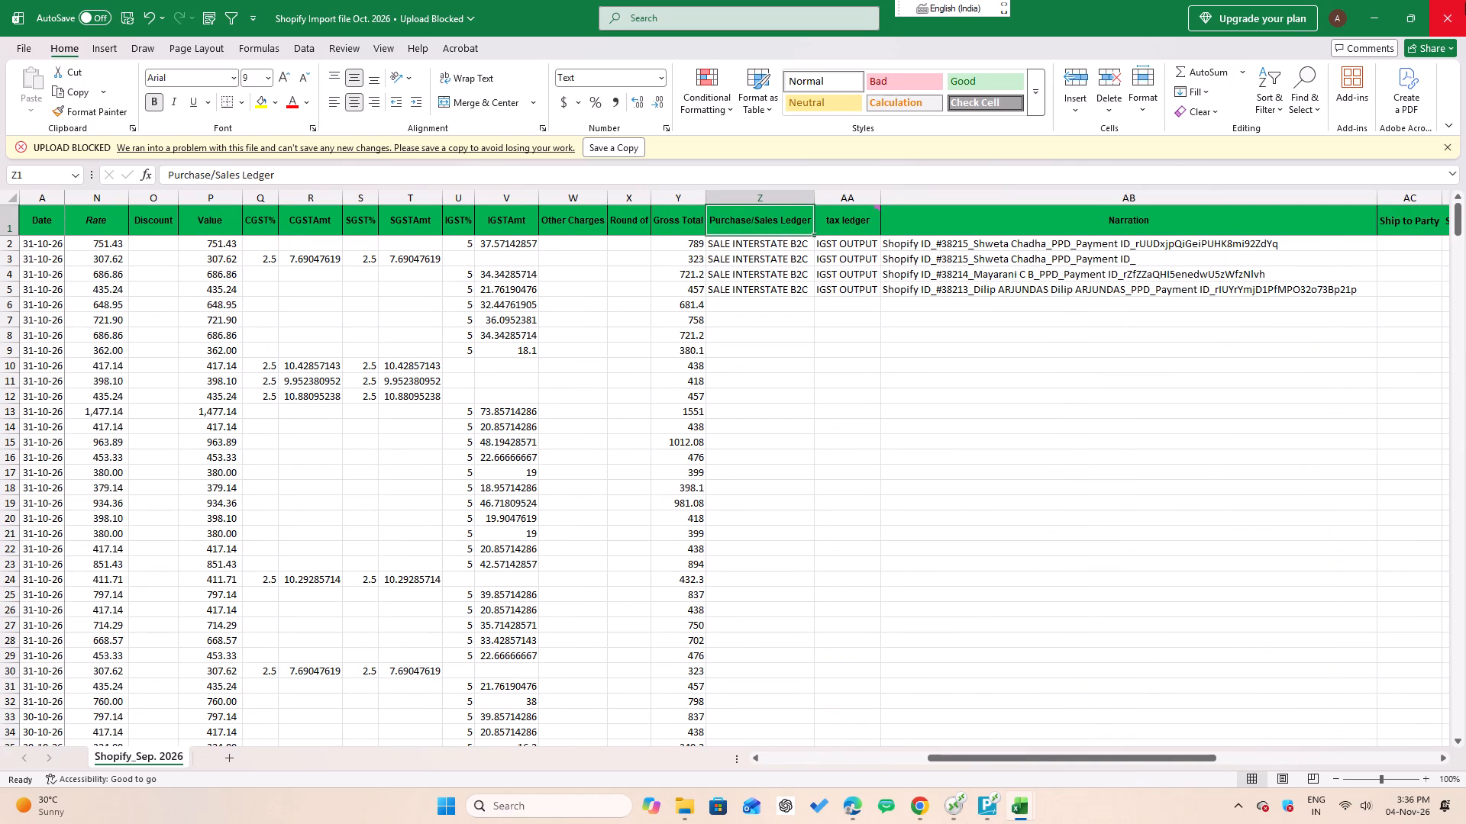
pyautogui.press('Up')
pyautogui.press('Down')
pyautogui.hotkey('alt', 'Tab')
pyautogui.press('Up')
pyautogui.press('Down')
pyautogui.hotkey('alt', 'Tab')
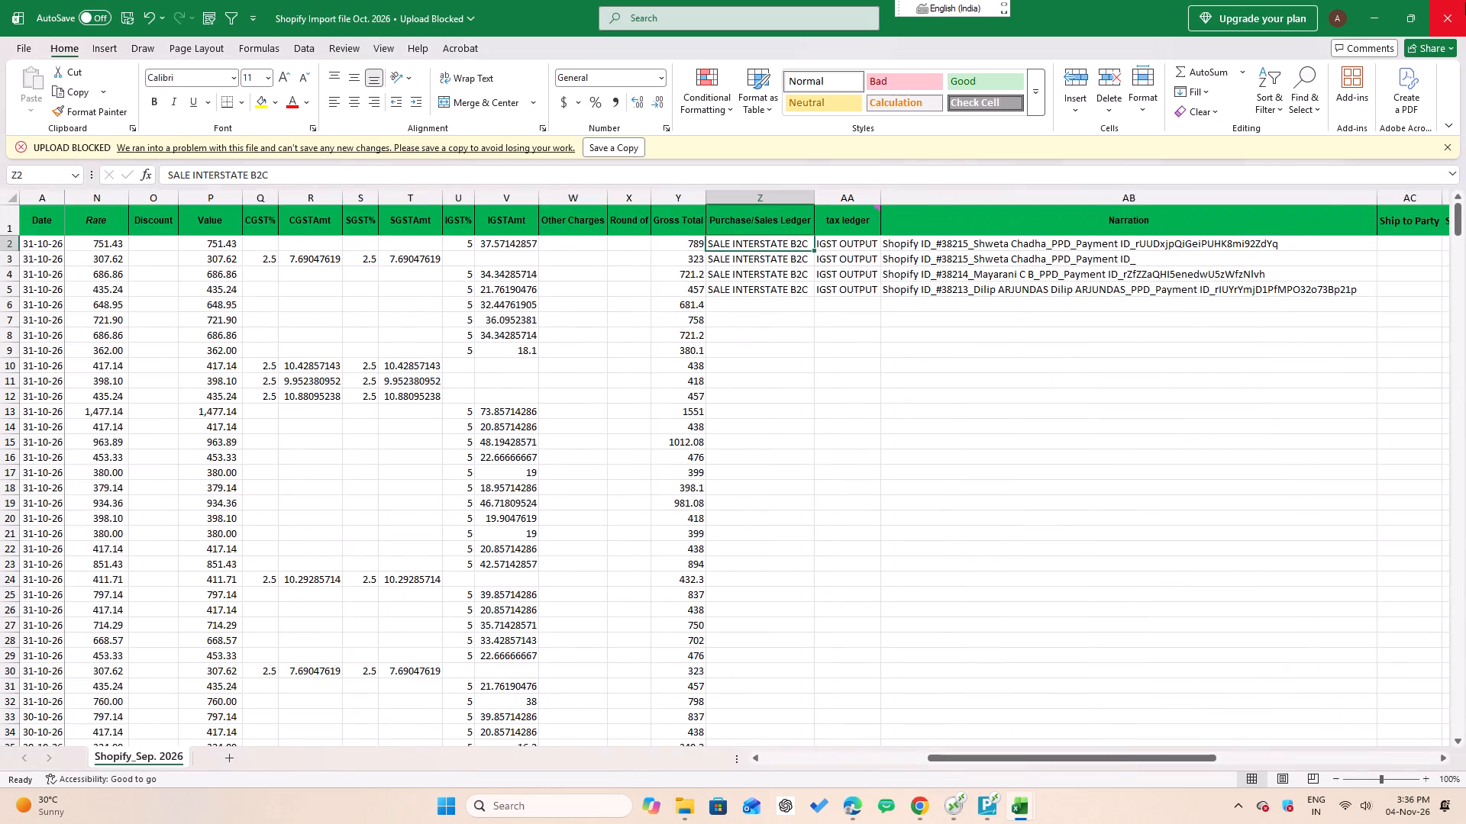
pyautogui.hotkey('alt', 'Tab')
pyautogui.press('Up')
pyautogui.press('Down')
pyautogui.hotkey('shift', 'Right')
pyautogui.hotkey('shift', 'Right')
pyautogui.hotkey('ctrl', 'shift', 'Down')
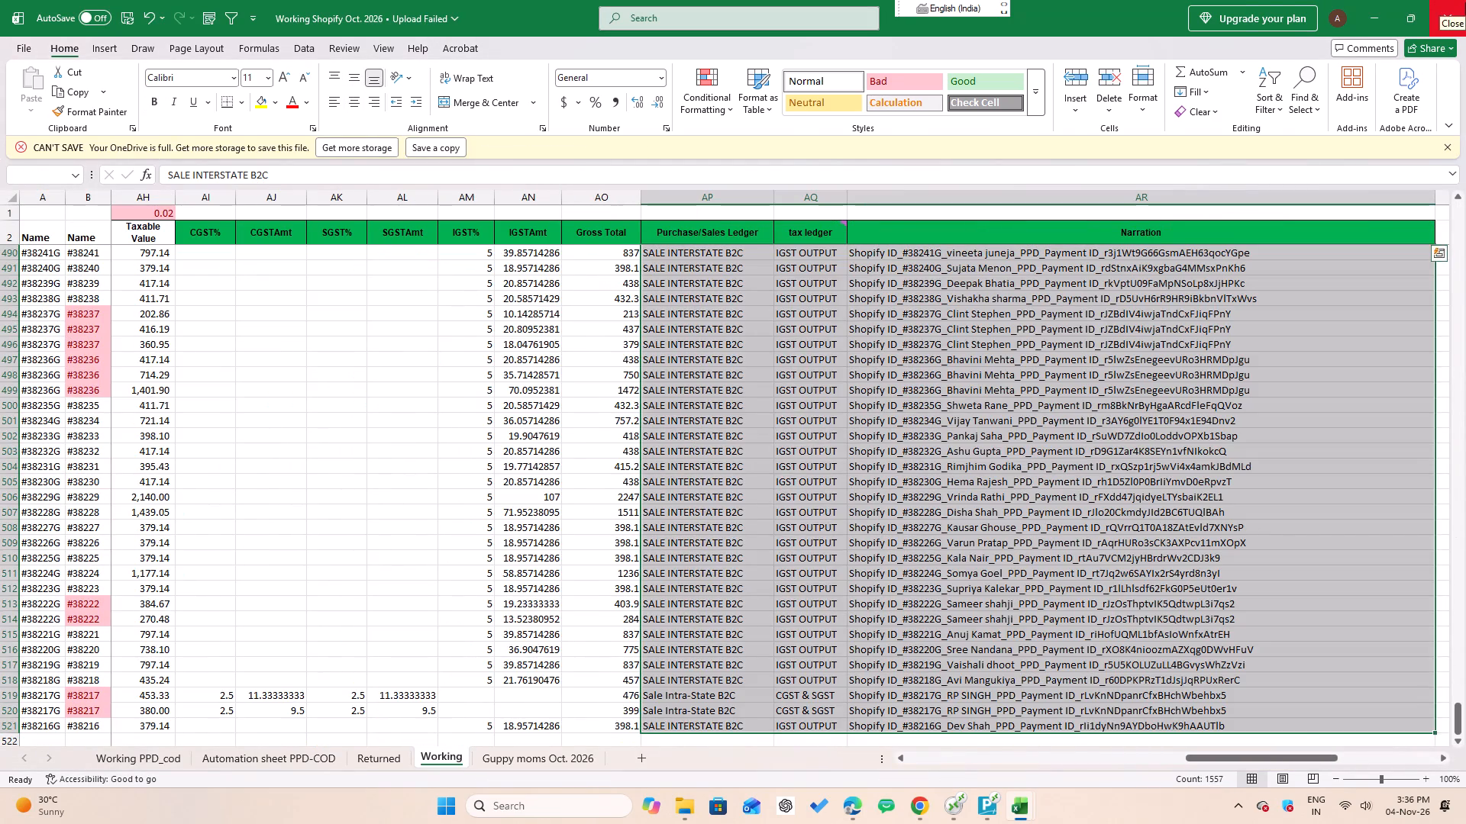
pyautogui.hotkey('ctrl', 'c')
# Paste the copied ledger and narration data into the import workbook starting at Z2, and save it.
pyautogui.hotkey('alt', 'Tab')
pyautogui.press('Up')
pyautogui.press('Down')
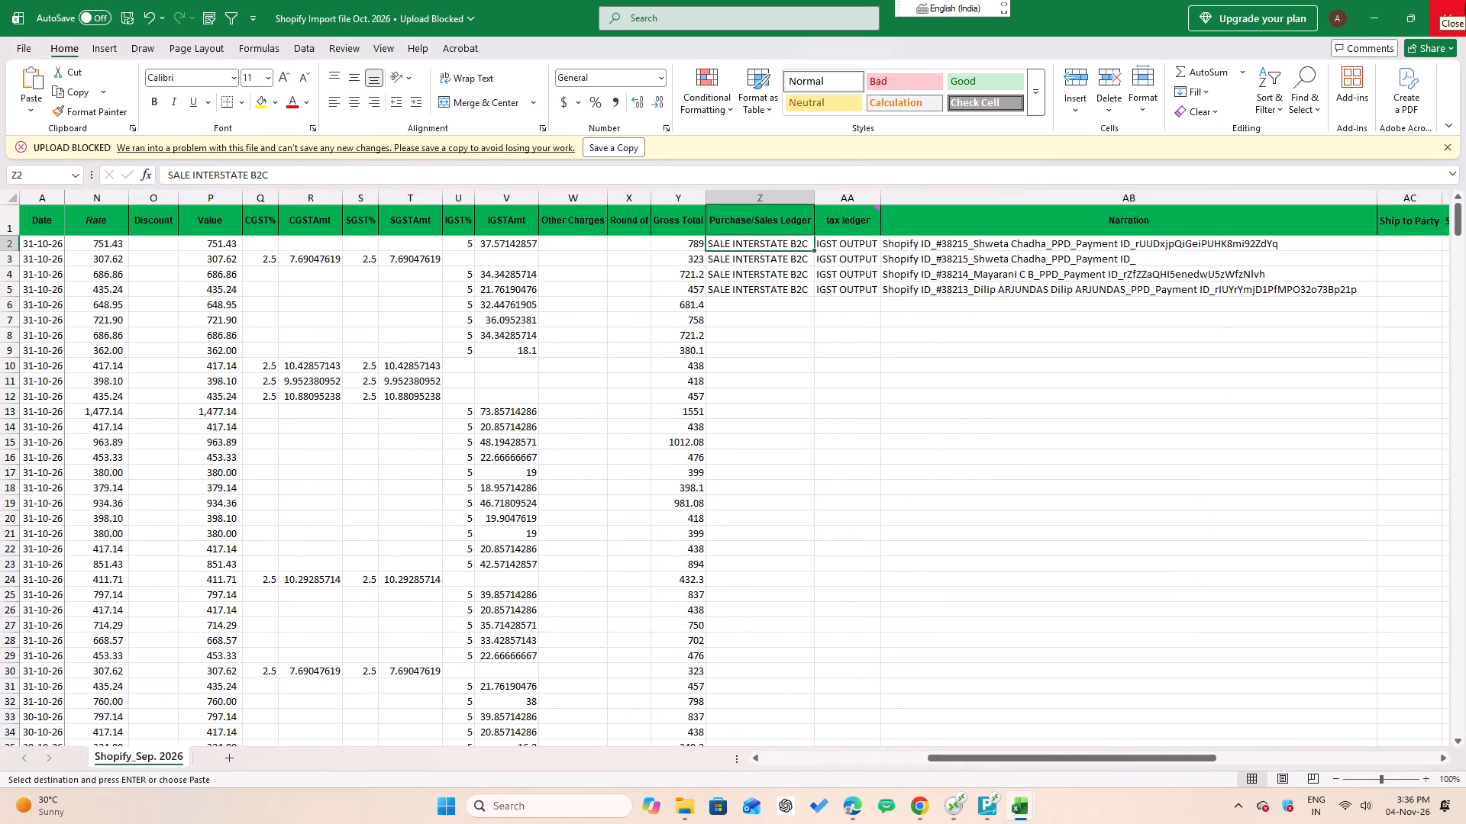
pyautogui.hotkey('ctrl', 'v')
pyautogui.hotkey('ctrl', 'Down')
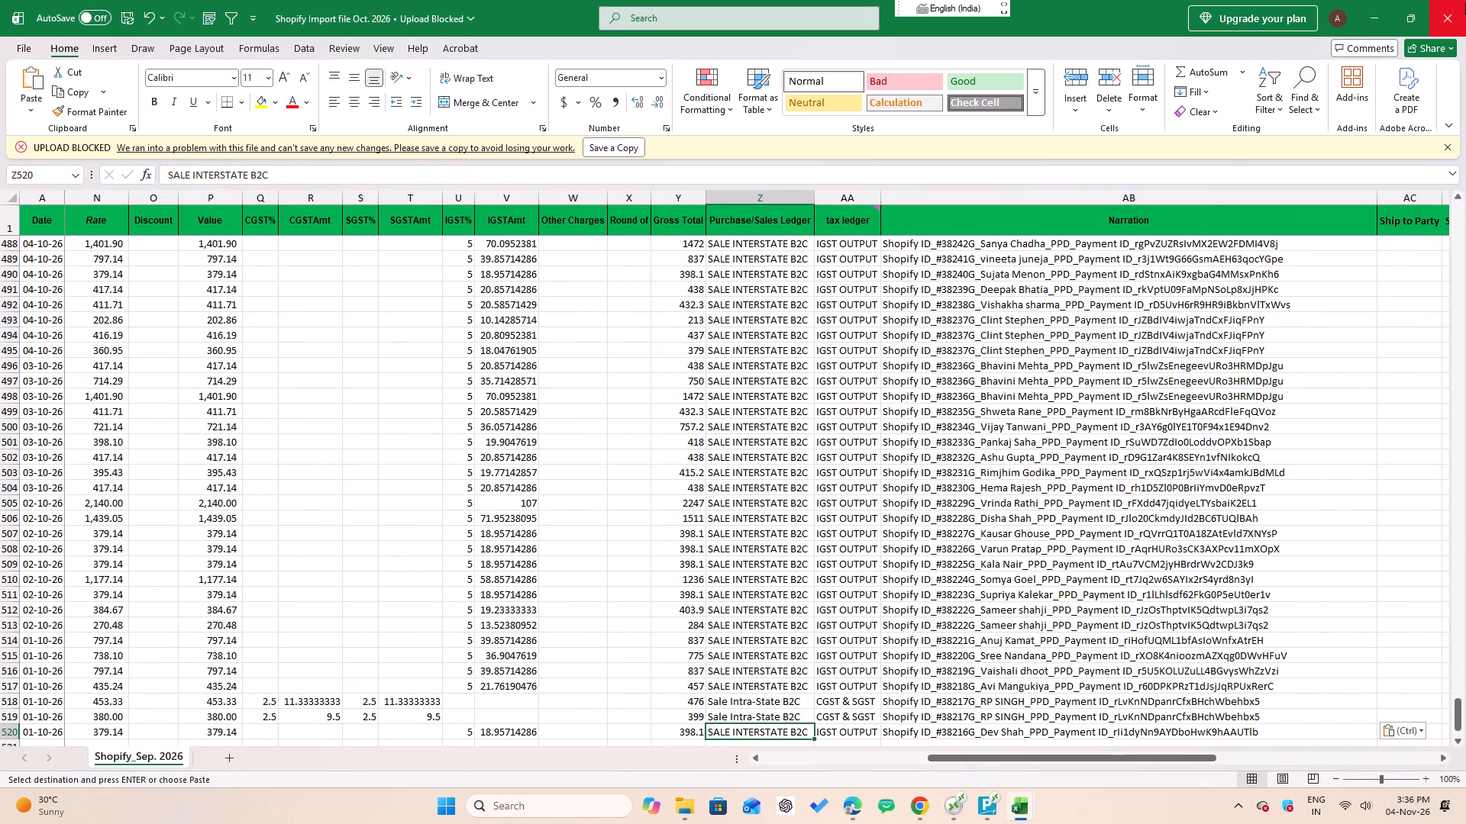
pyautogui.press('Down')
pyautogui.press('Down')
pyautogui.press('Down')
pyautogui.press('Down')
pyautogui.press('Down')
pyautogui.press('Up')
pyautogui.press('Up')
pyautogui.press('Up')
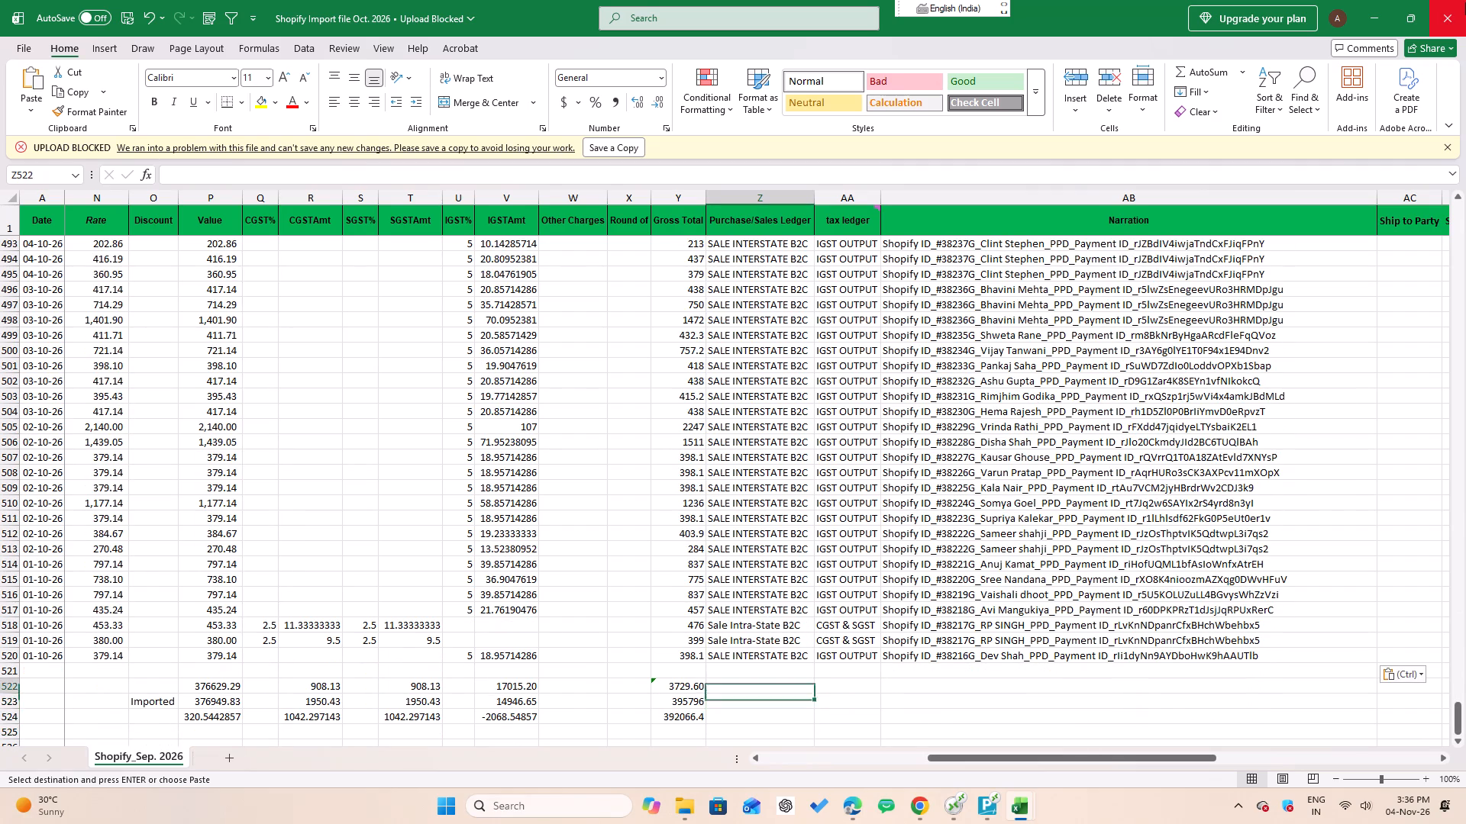
pyautogui.press('Up')
pyautogui.press('Up')
pyautogui.hotkey('ctrl', 's')
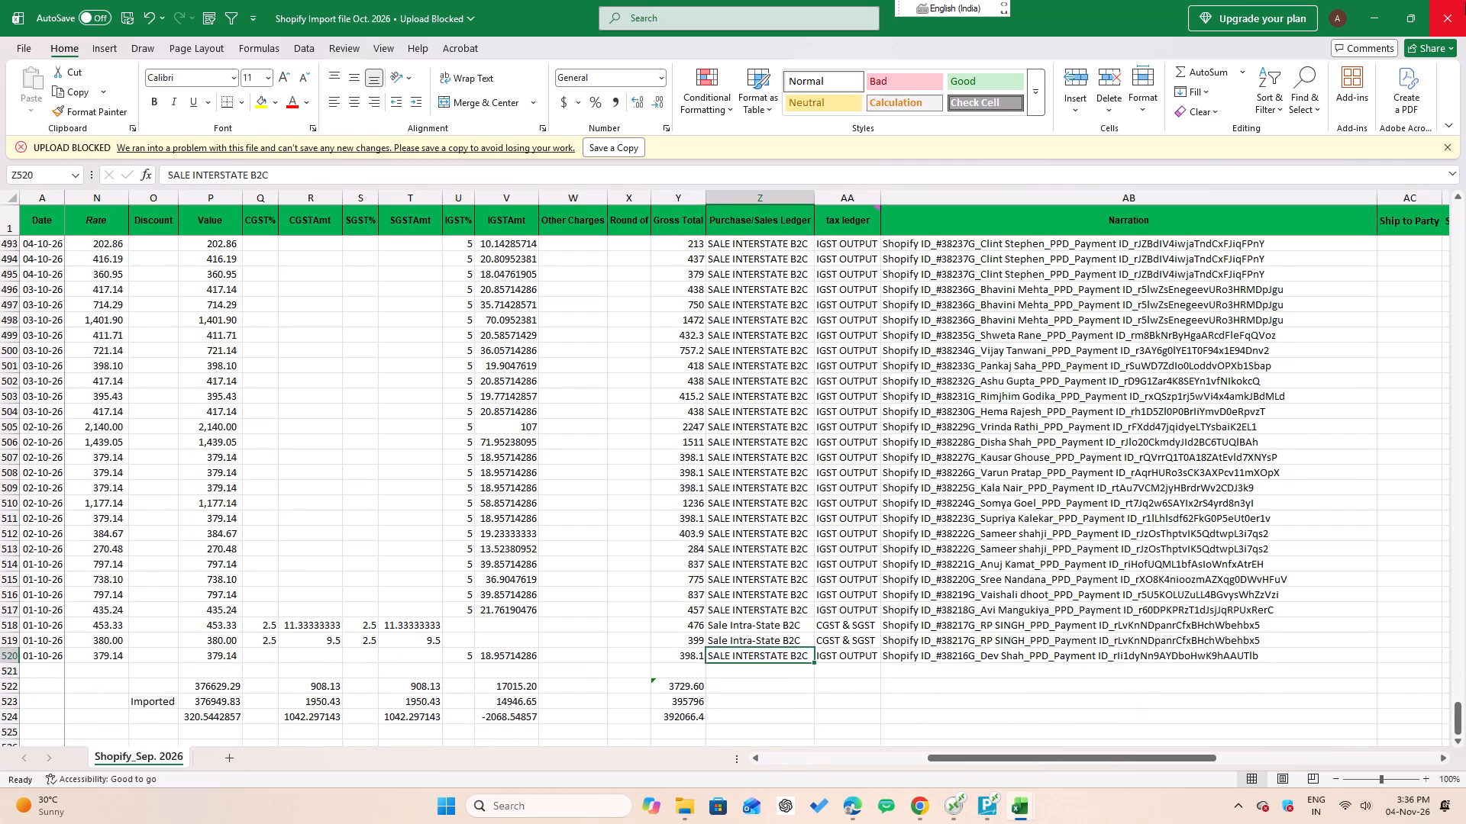
pyautogui.hotkey('ctrl', 's')
pyautogui.hotkey('ctrl', 's')
# Save the Working Shopify Oct. 2026 workbook.
pyautogui.press('Right')
pyautogui.press('Right')
pyautogui.hotkey('alt', 'Tab')
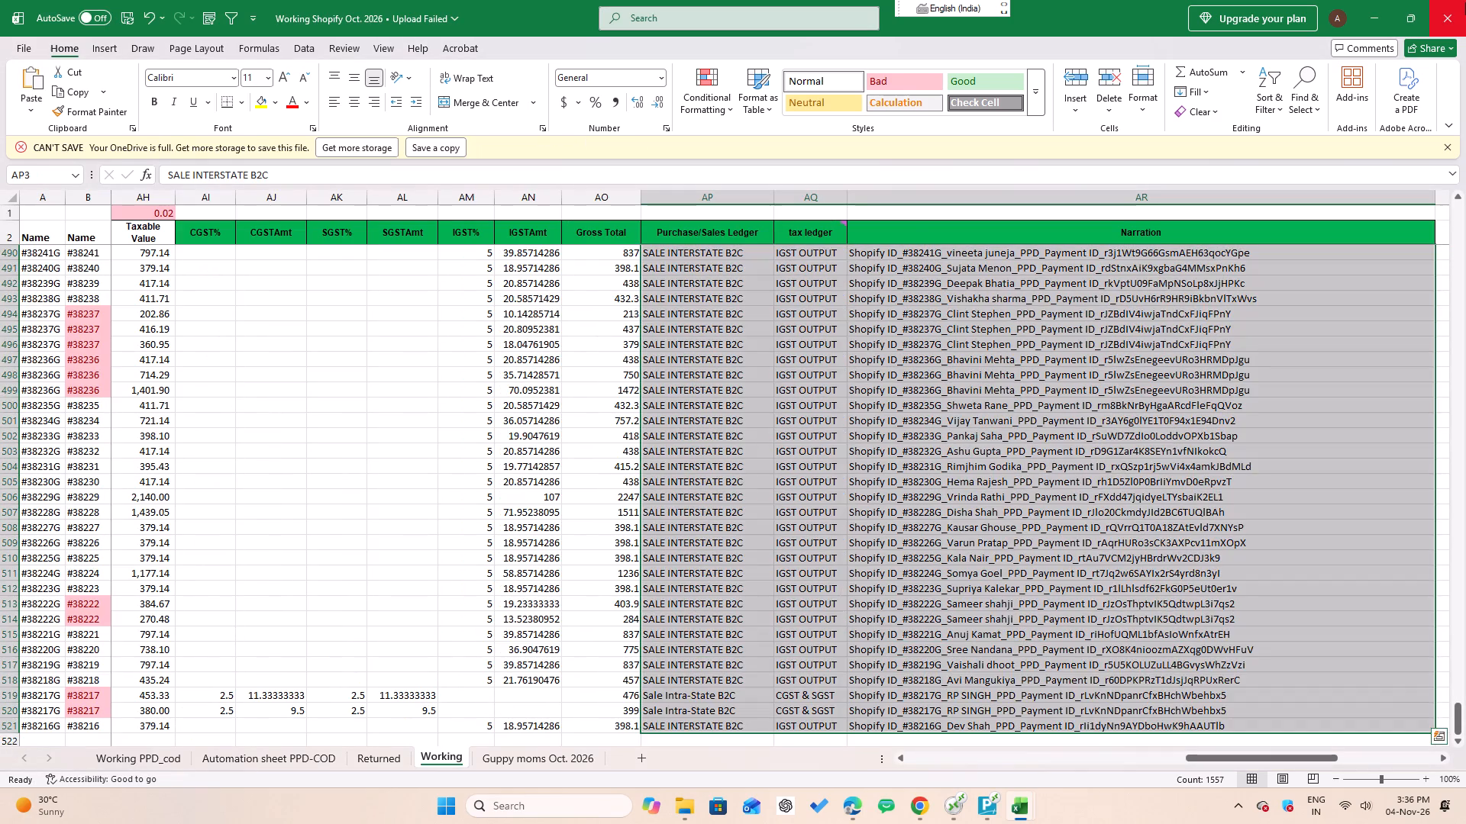
pyautogui.press('Up')
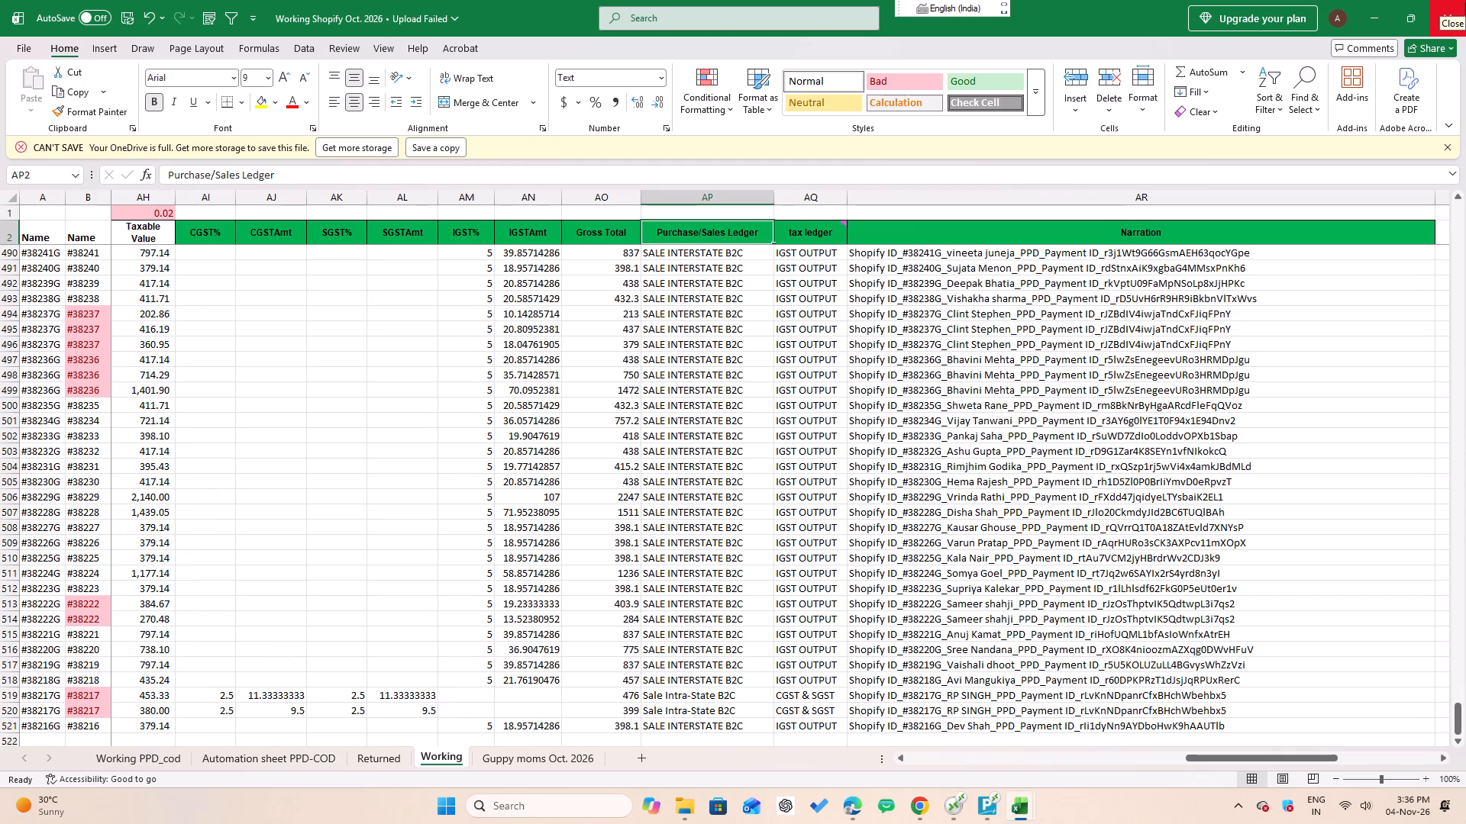
pyautogui.hotkey('ctrl', 's')
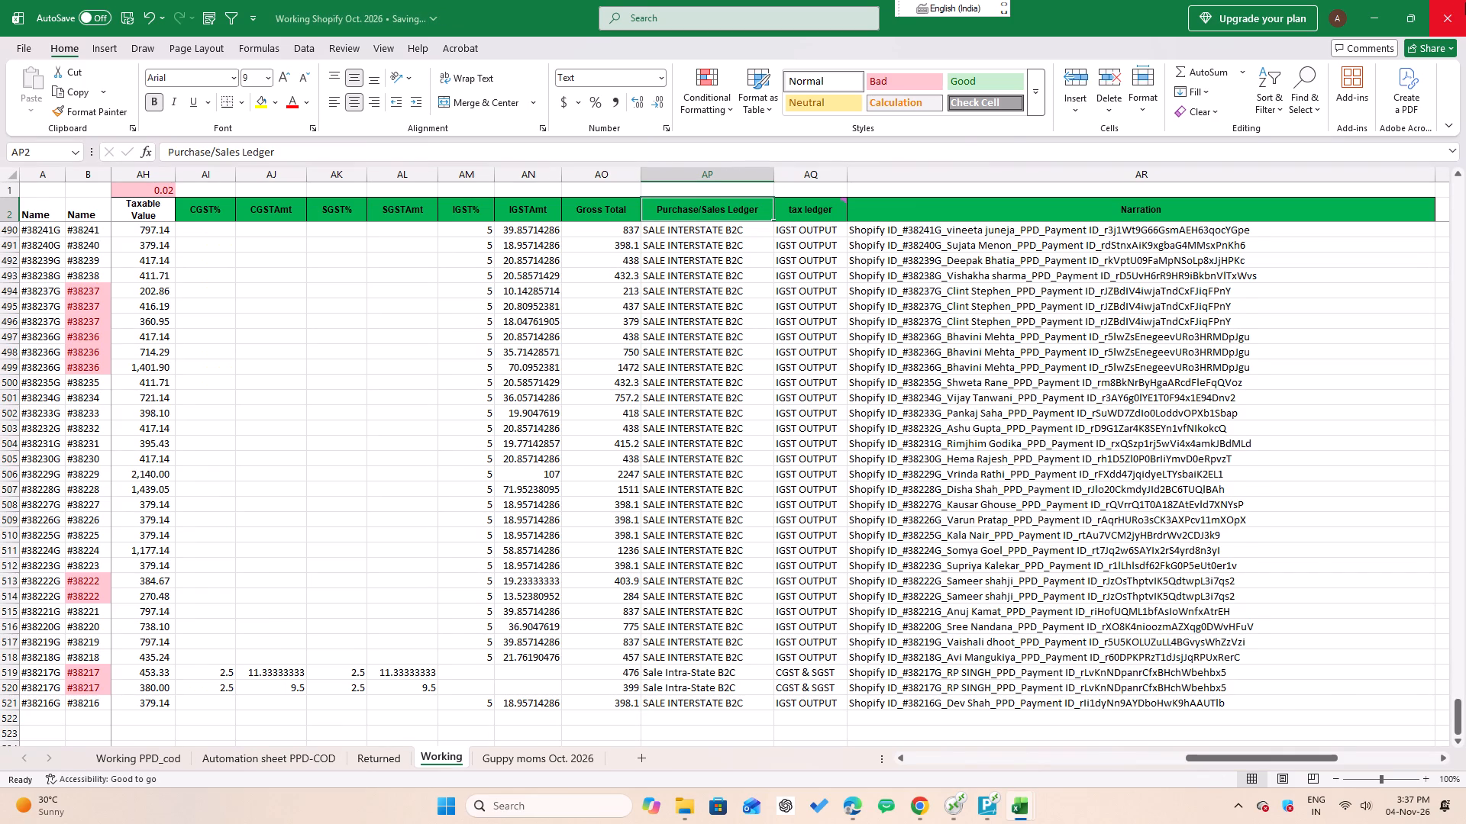
pyautogui.hotkey('ctrl', 's')
pyautogui.press('Up')
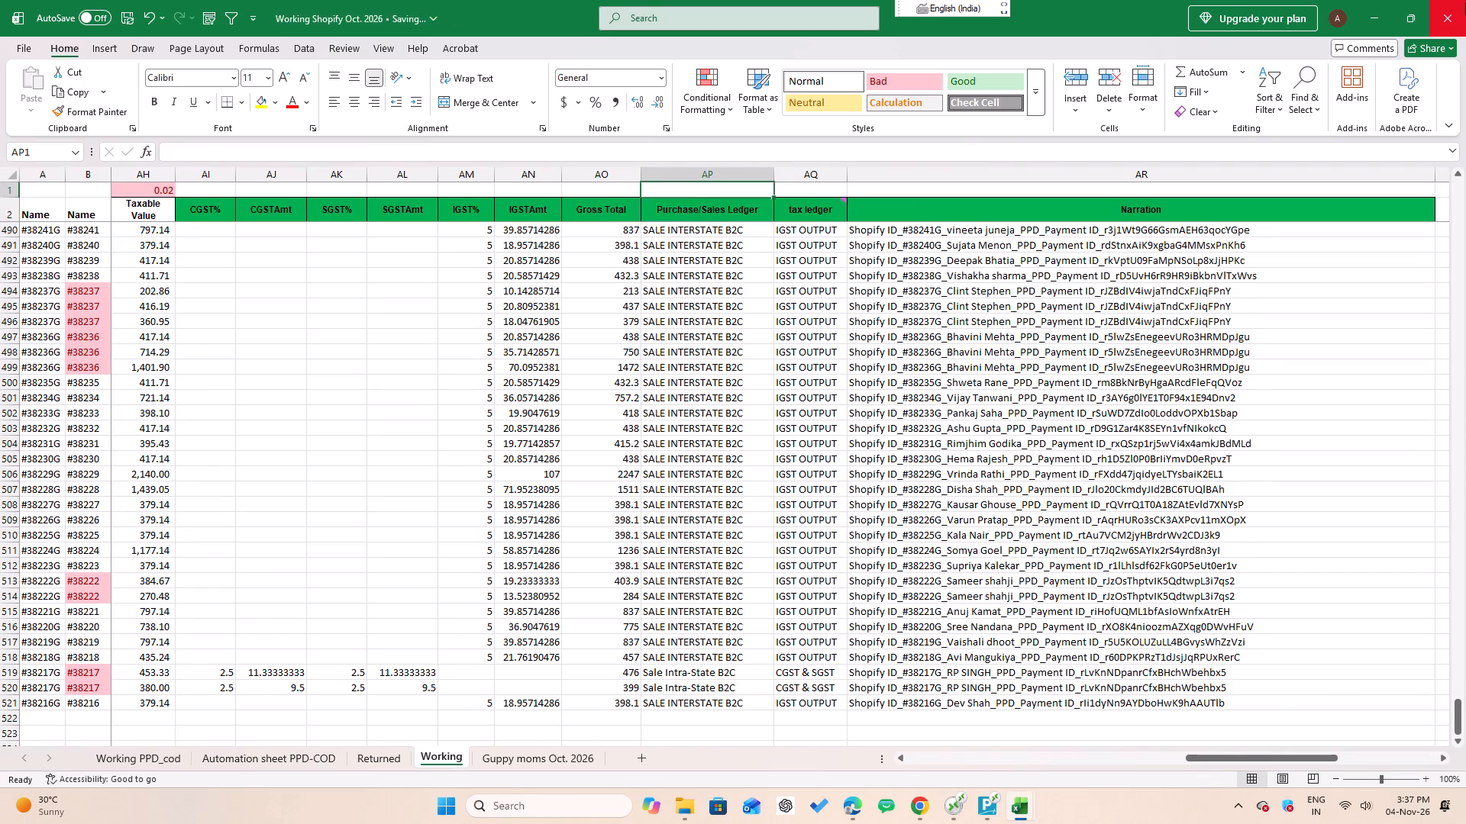
pyautogui.press('Down')
pyautogui.press('Down')
pyautogui.press('Up')
pyautogui.press('Right')
pyautogui.press('Right')
pyautogui.press('Right')
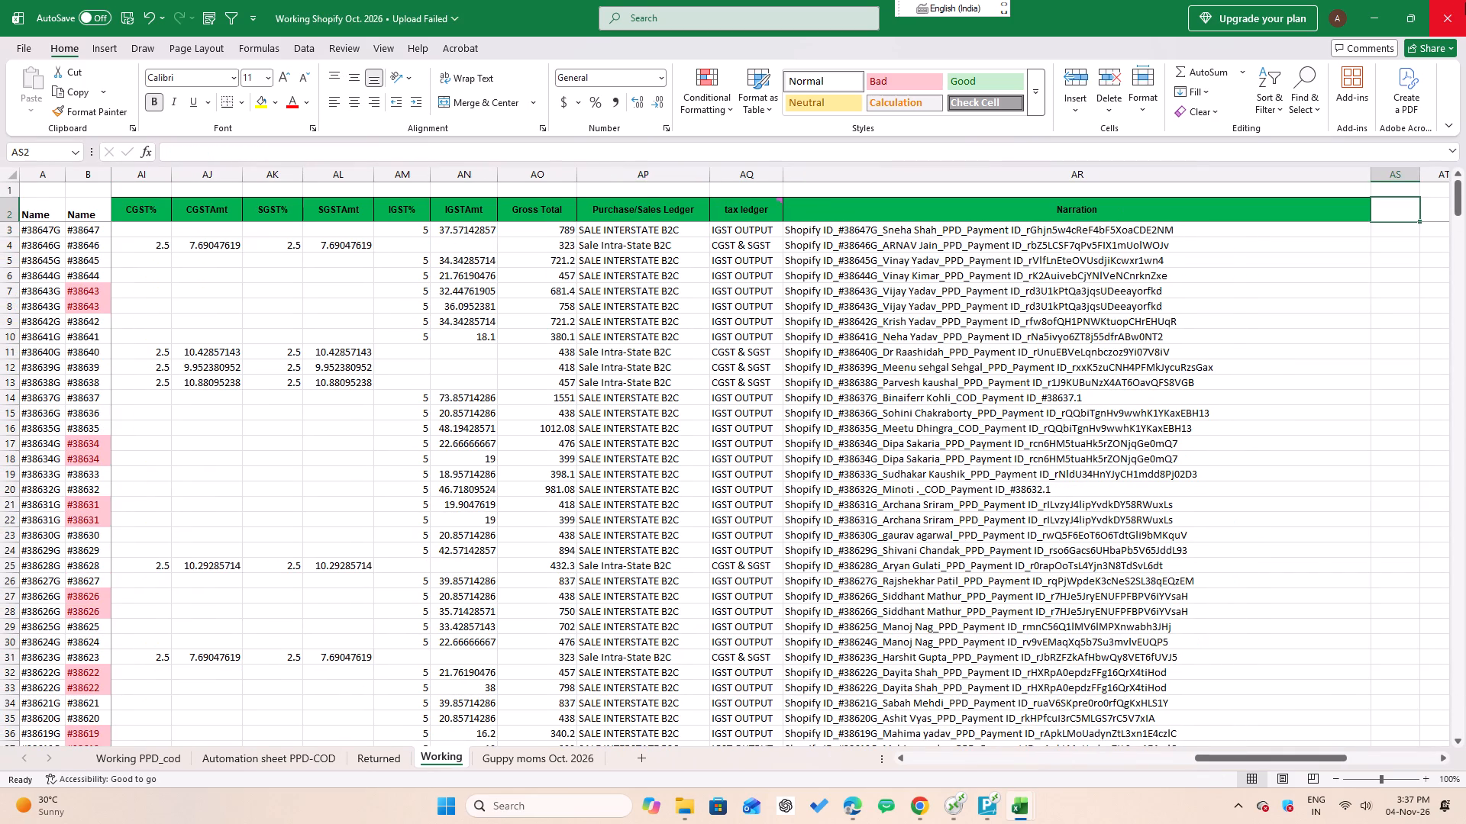
pyautogui.hotkey('ctrl', 's')
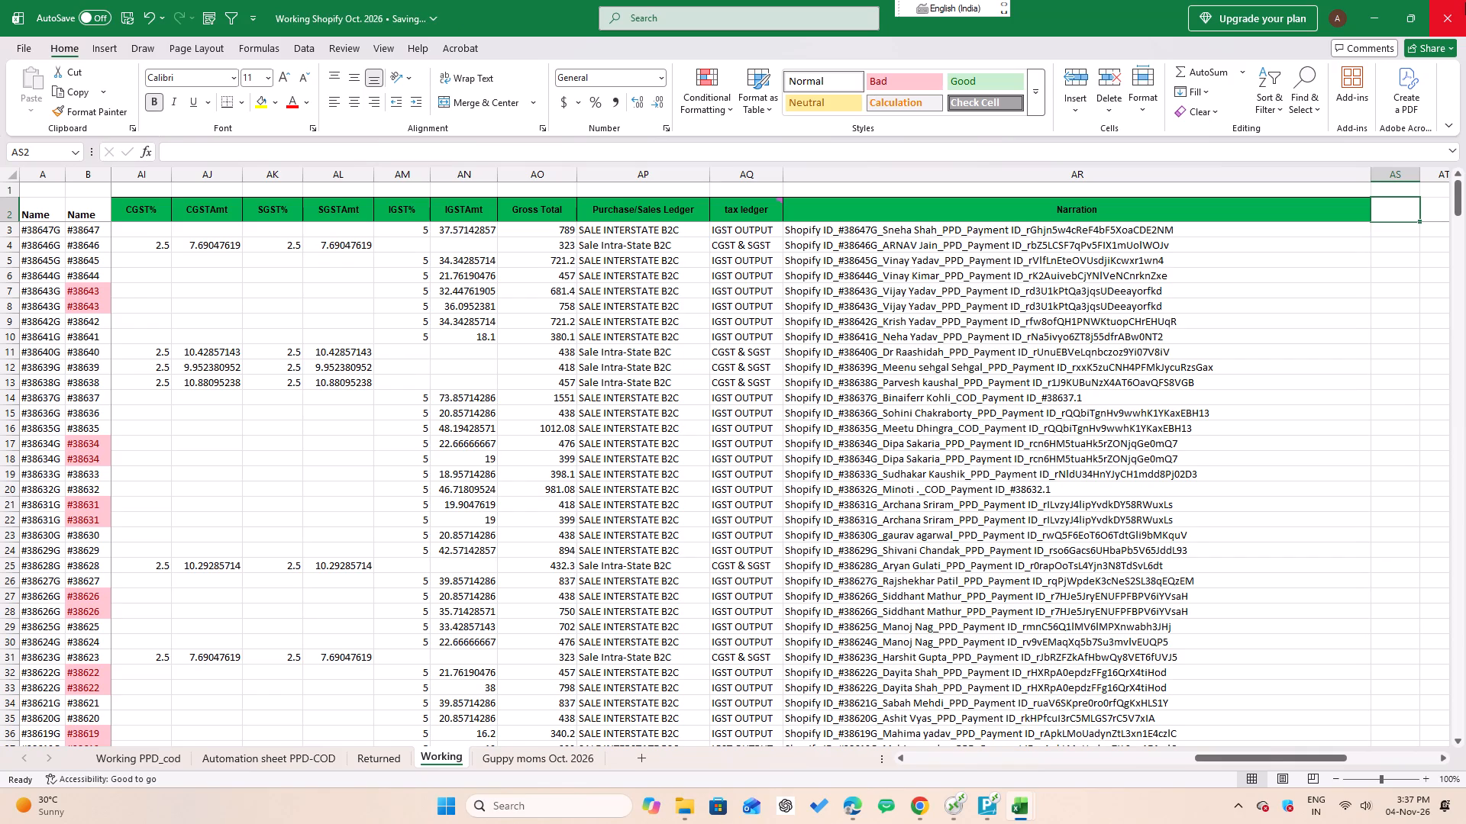
pyautogui.hotkey('ctrl', 's')
pyautogui.press('Left')
pyautogui.press('Left')
pyautogui.press('Left')
pyautogui.press('Up')
pyautogui.press('Down')
pyautogui.press('Right')
pyautogui.press('Right')
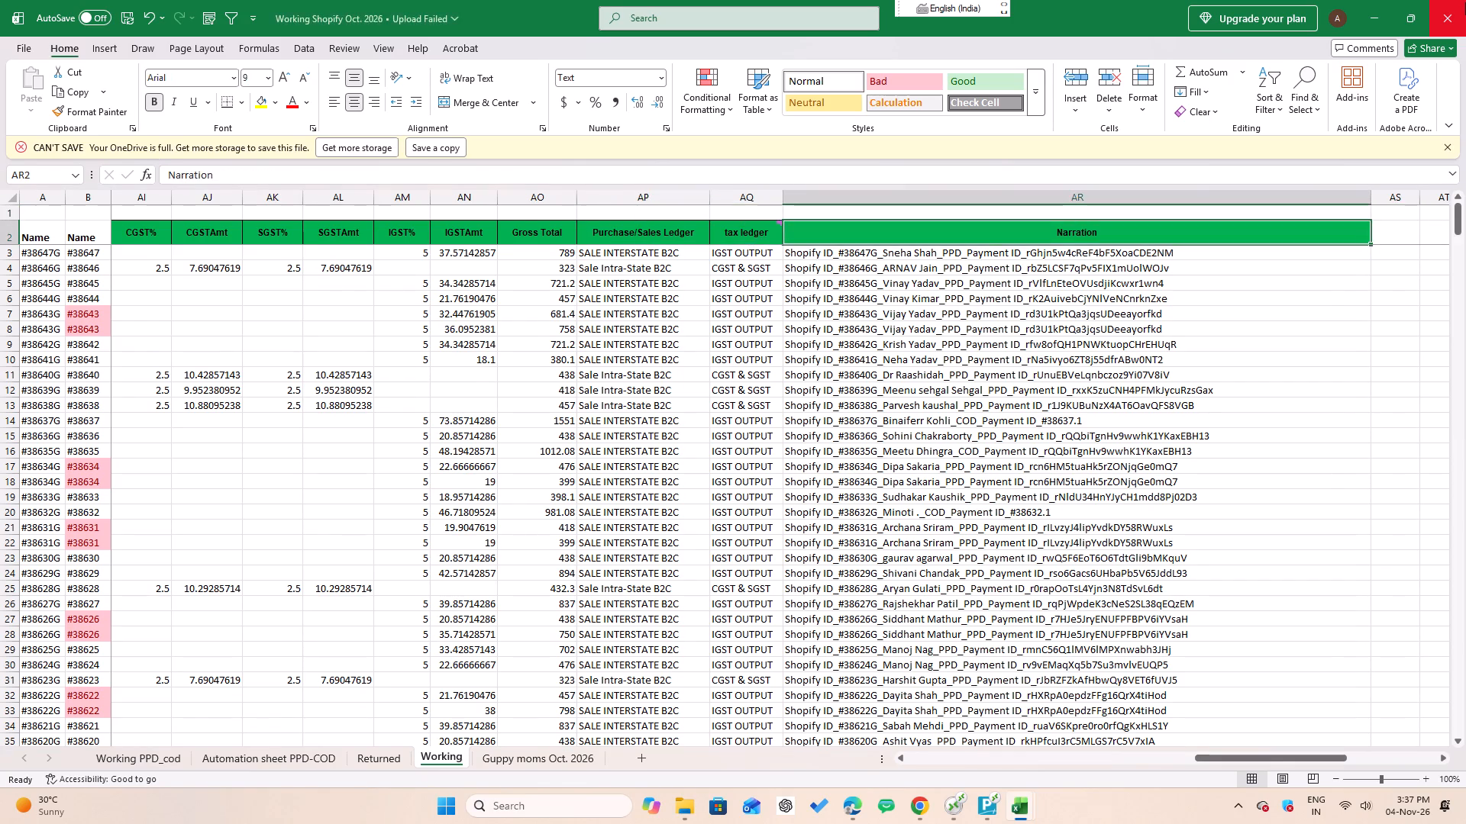
# Switch to the Shopify import workbook and review the header columns beyond Narration, from Ship to Party through Is TDS Deductable.
pyautogui.hotkey('alt', 'Tab')
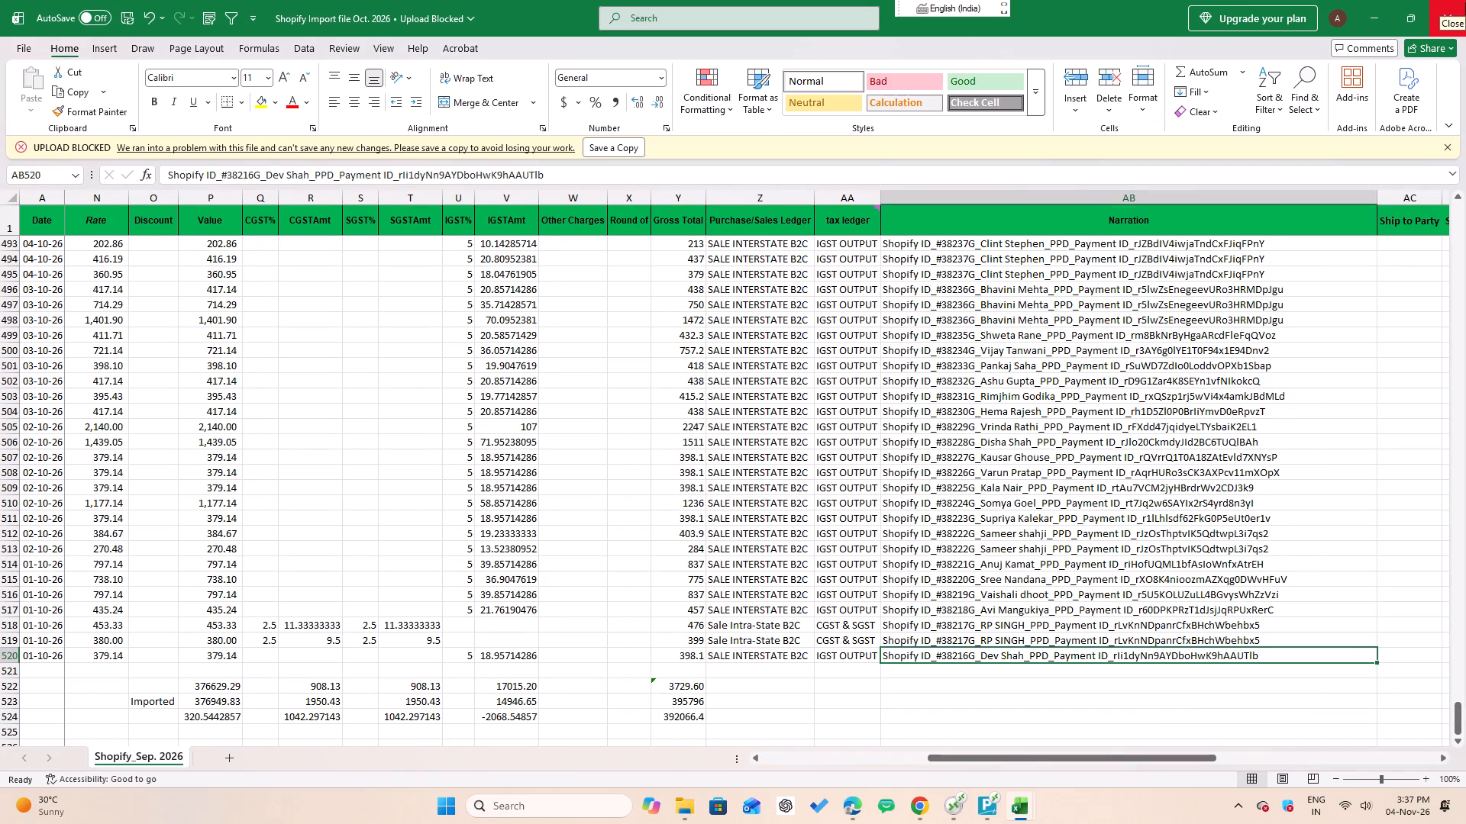
pyautogui.press('Right')
pyautogui.press('Right')
pyautogui.press('Left')
pyautogui.press('Left')
pyautogui.hotkey('ctrl', 'Up')
pyautogui.press('Down')
pyautogui.press('Up')
pyautogui.press('Right')
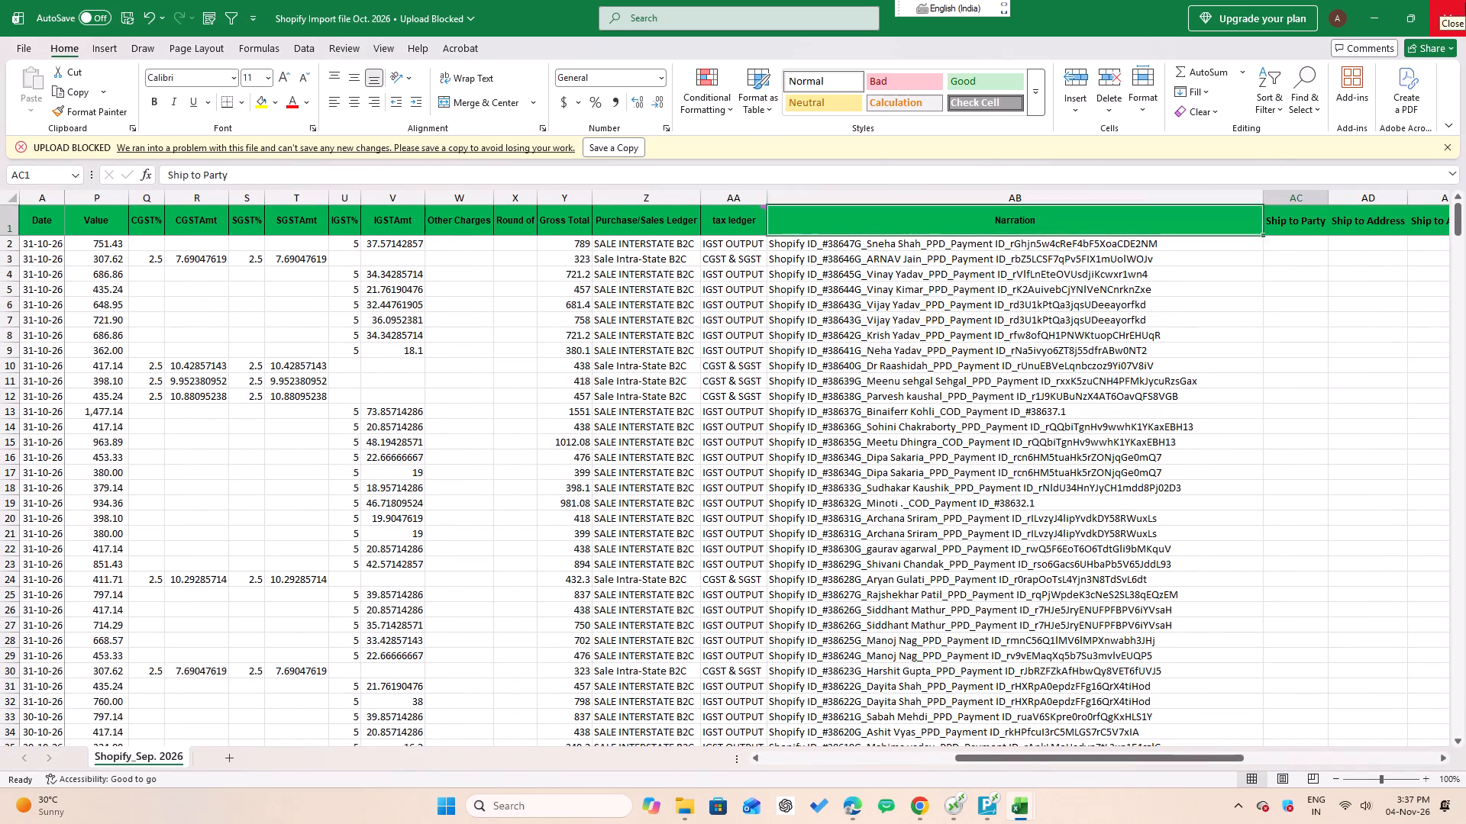
pyautogui.press('Right')
pyautogui.press('Right')
pyautogui.press('Right')
pyautogui.press('Right')
pyautogui.press('Right')
pyautogui.press('Right')
pyautogui.press('Right')
pyautogui.press('Right')
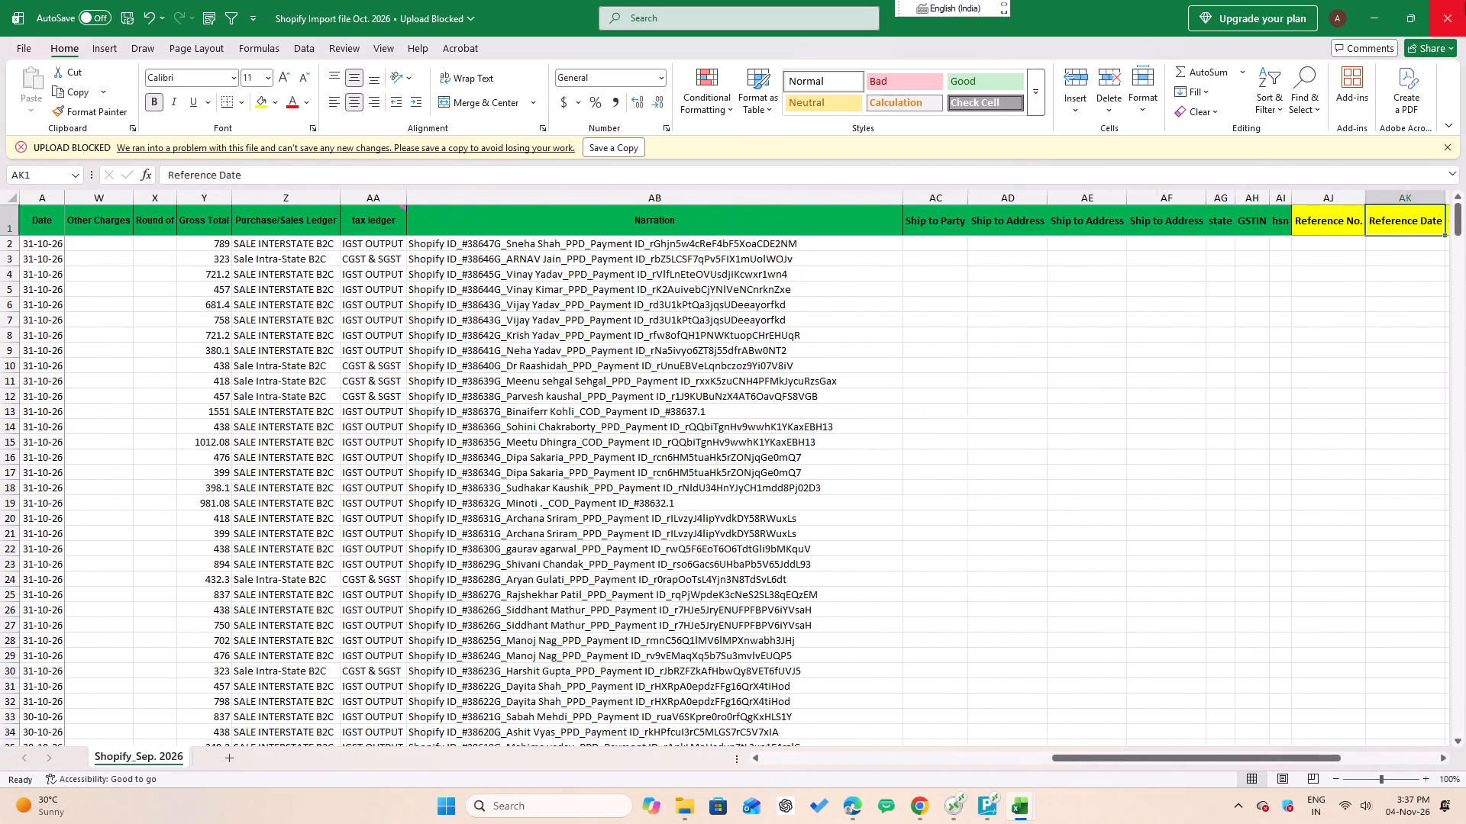
pyautogui.press('Right')
pyautogui.press('Right')
pyautogui.press('Right')
pyautogui.press('Right')
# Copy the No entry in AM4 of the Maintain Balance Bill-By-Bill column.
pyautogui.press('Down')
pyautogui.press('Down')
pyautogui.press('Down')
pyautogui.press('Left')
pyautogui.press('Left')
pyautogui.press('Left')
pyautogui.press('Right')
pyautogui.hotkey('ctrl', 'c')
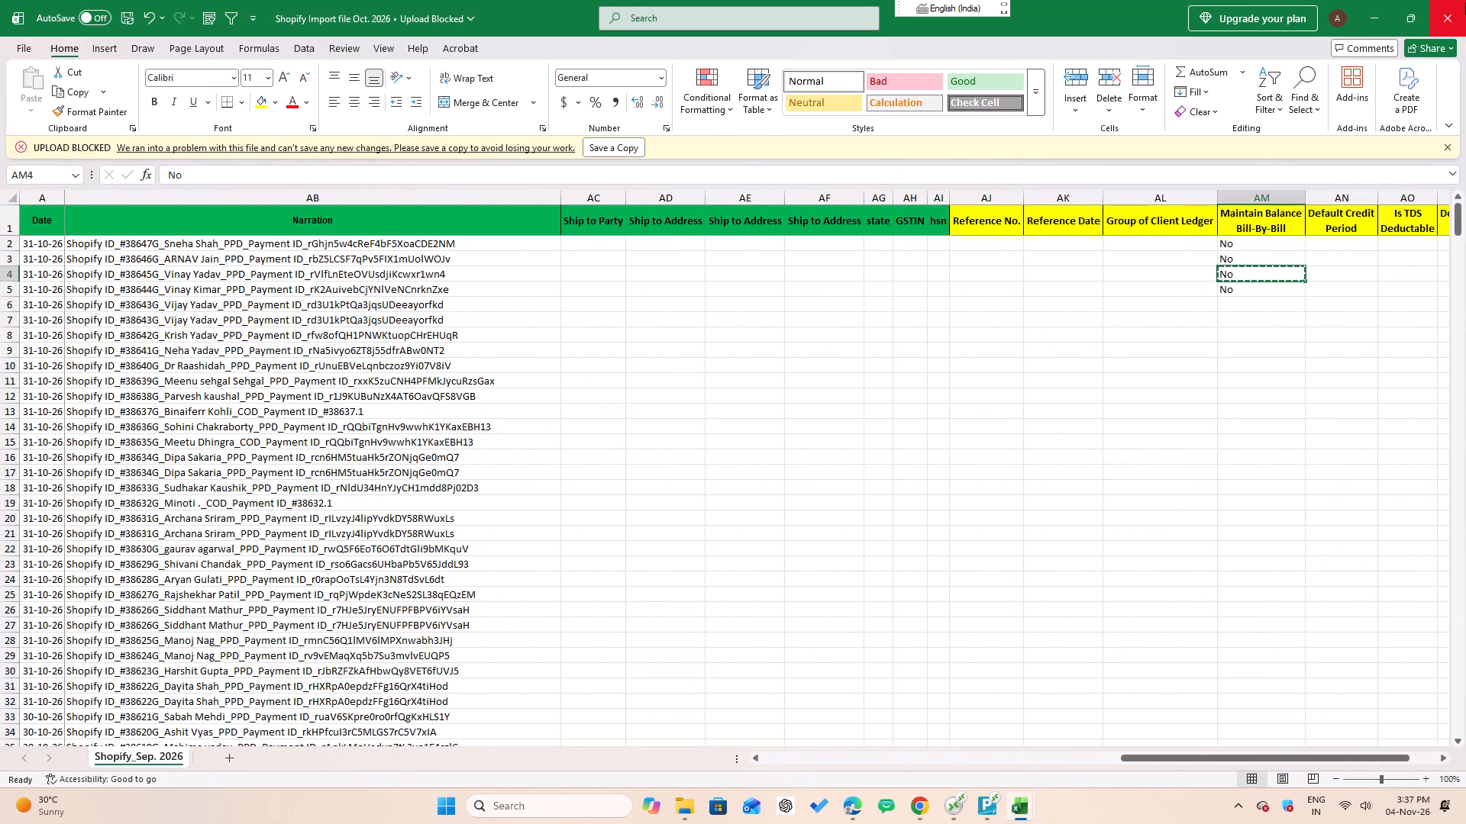
# Check the Working sheet for columns beyond Narration, and return to the Maintain Balance Bill-By-Bill column in the import workbook.
pyautogui.hotkey('alt', 'Tab')
pyautogui.press('Down')
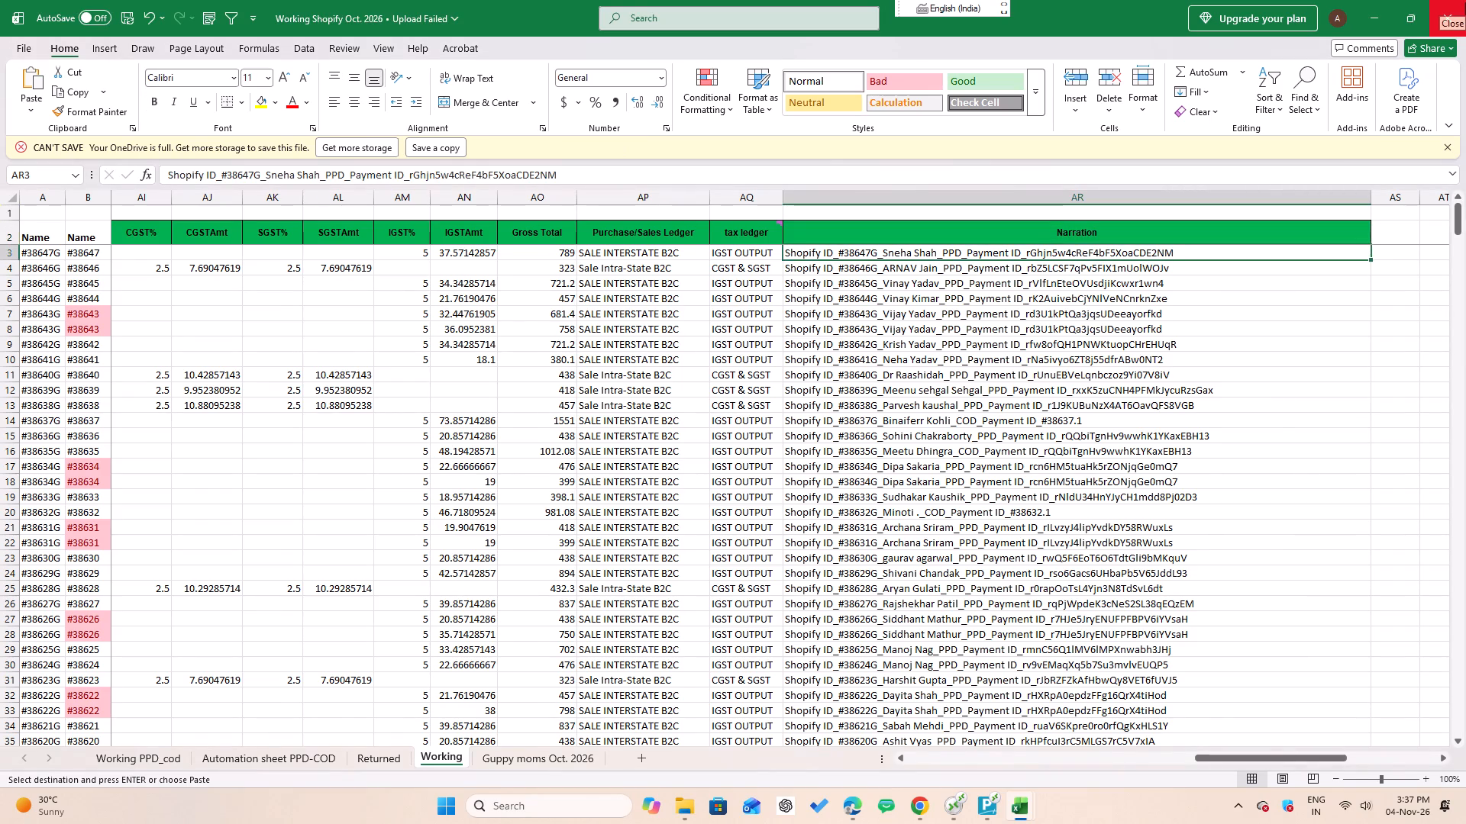
pyautogui.press('Up')
pyautogui.press('Right')
pyautogui.press('Right')
pyautogui.press('Right')
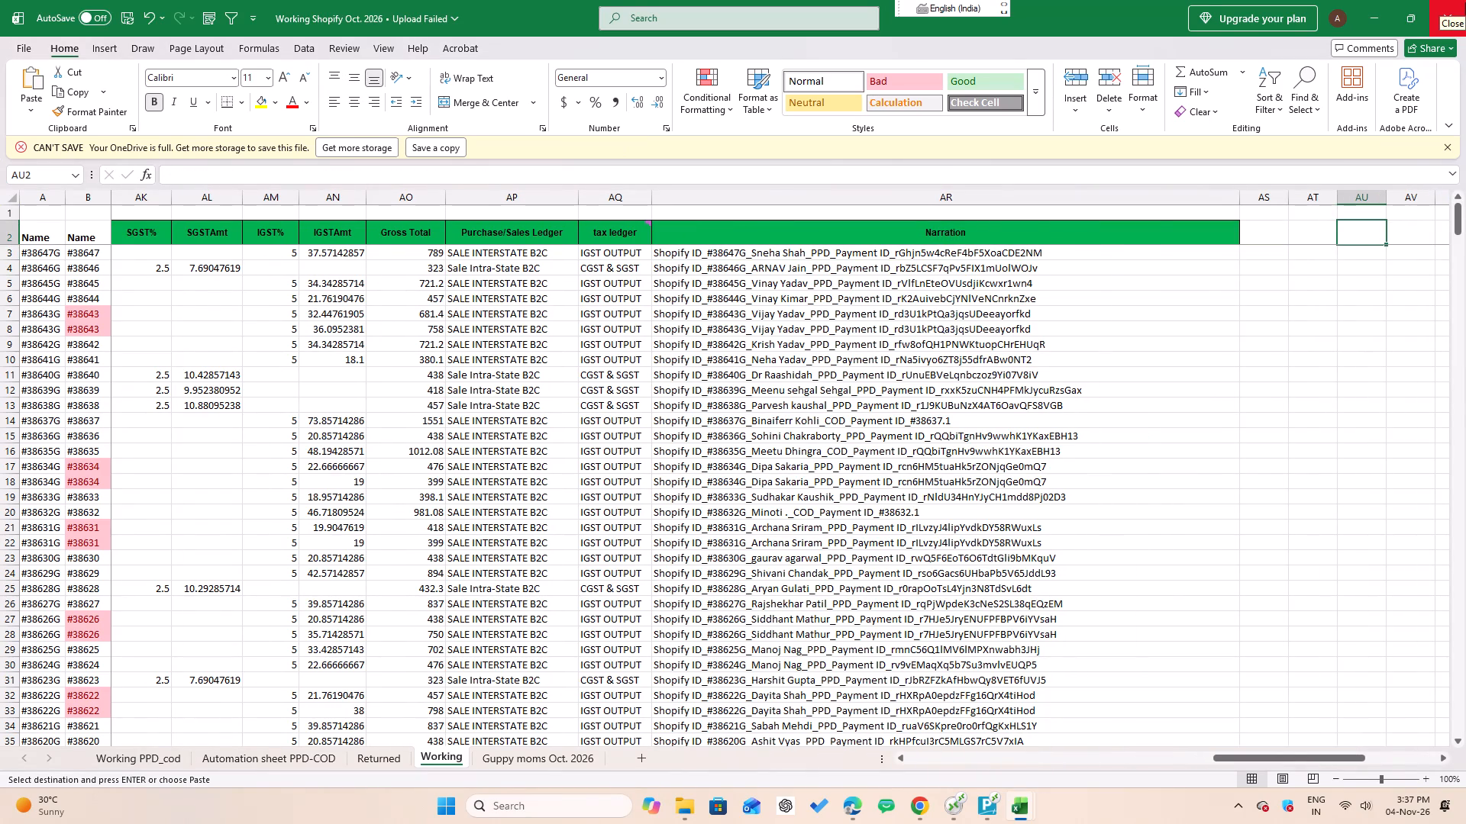
pyautogui.hotkey('alt', 'Tab')
pyautogui.press('Left')
pyautogui.press('Right')
pyautogui.press('Down')
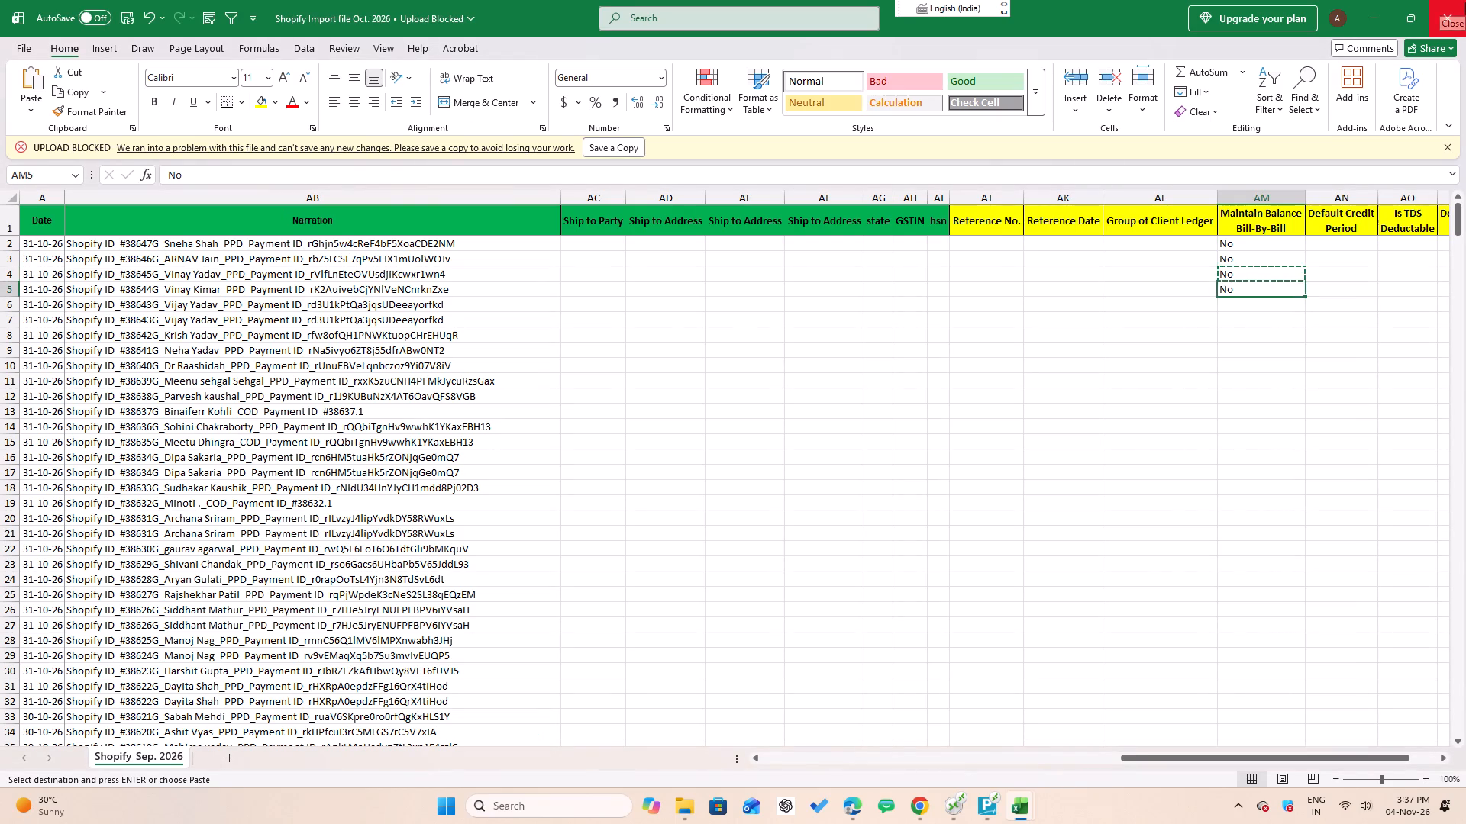
pyautogui.press('Down')
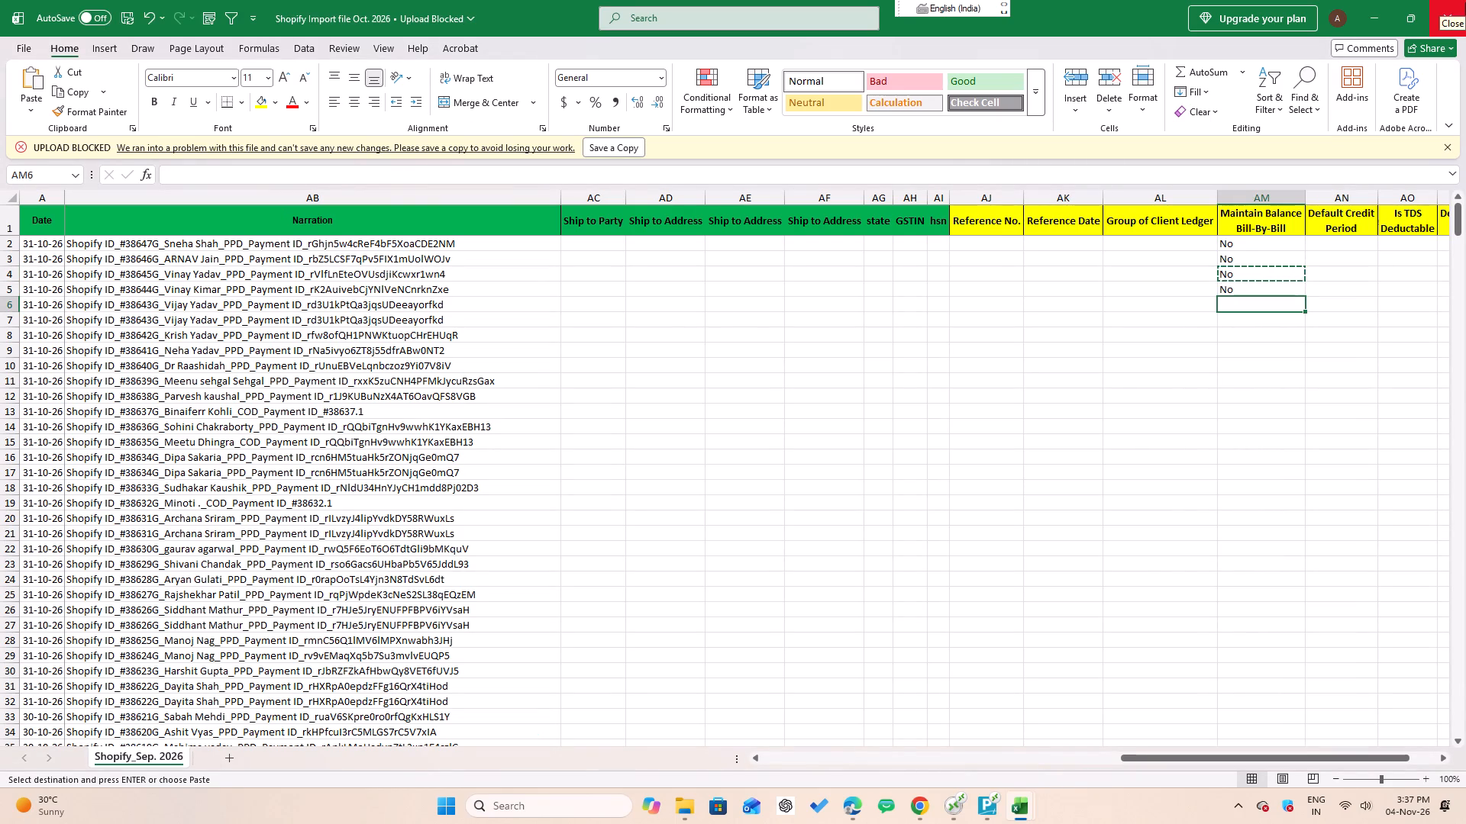
# Fill No down the Maintain Balance Bill-By-Bill column from AM3 to AM520, and save the import workbook.
pyautogui.hotkey('ctrl', 'Left')
pyautogui.hotkey('ctrl', 'Down')
pyautogui.press('Right')
pyautogui.press('Right')
pyautogui.press('Right')
pyautogui.press('Right')
pyautogui.press('Right')
pyautogui.press('Right')
pyautogui.press('Right')
pyautogui.press('Right')
pyautogui.press('Right')
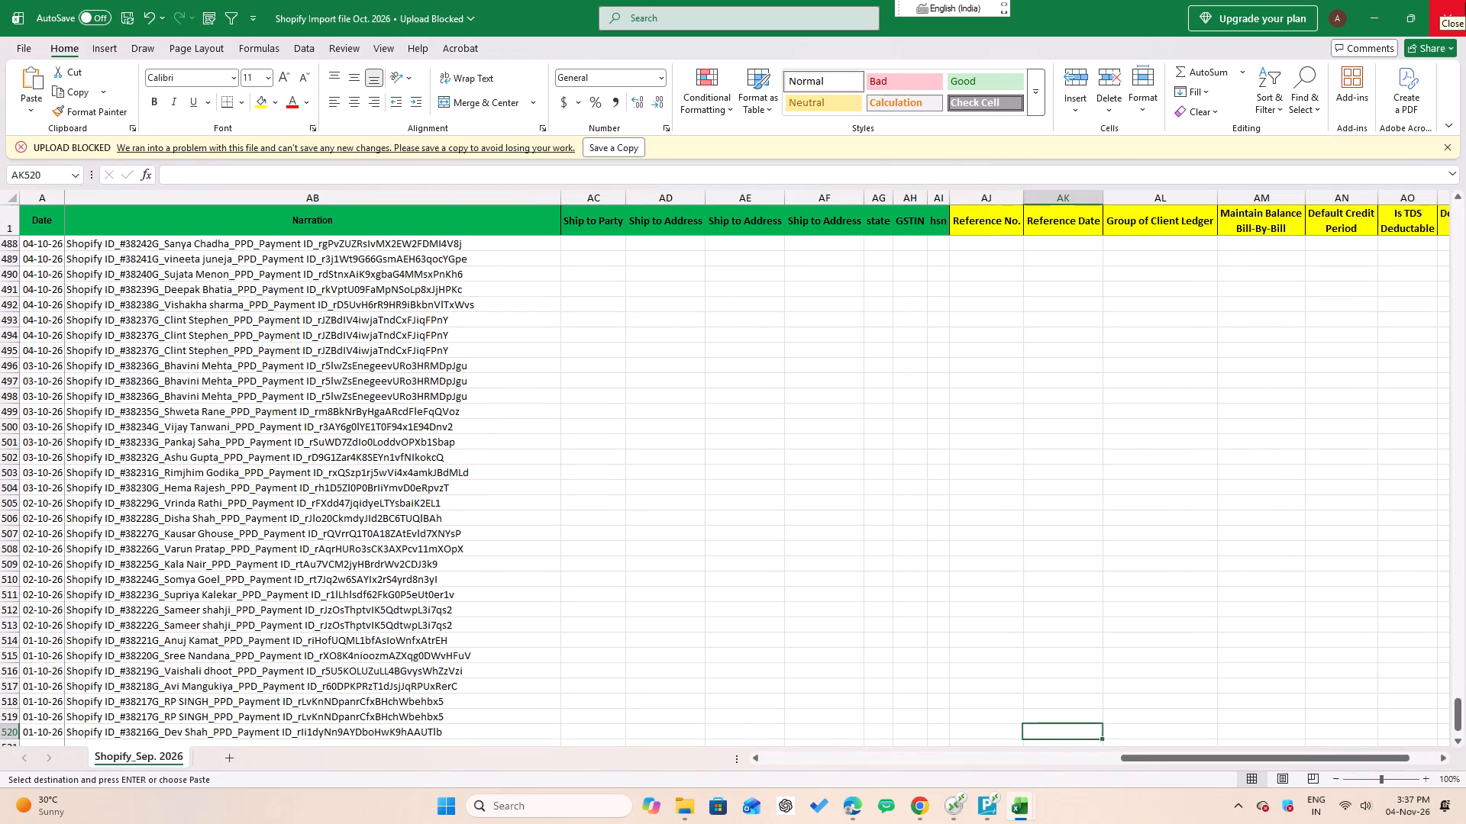
pyautogui.press('Right')
pyautogui.press('Right')
pyautogui.hotkey('ctrl', 'shift', 'Up')
pyautogui.hotkey('shift', 'Up')
pyautogui.hotkey('shift', 'Up')
pyautogui.hotkey('shift', 'Down')
pyautogui.hotkey('shift', 'Up')
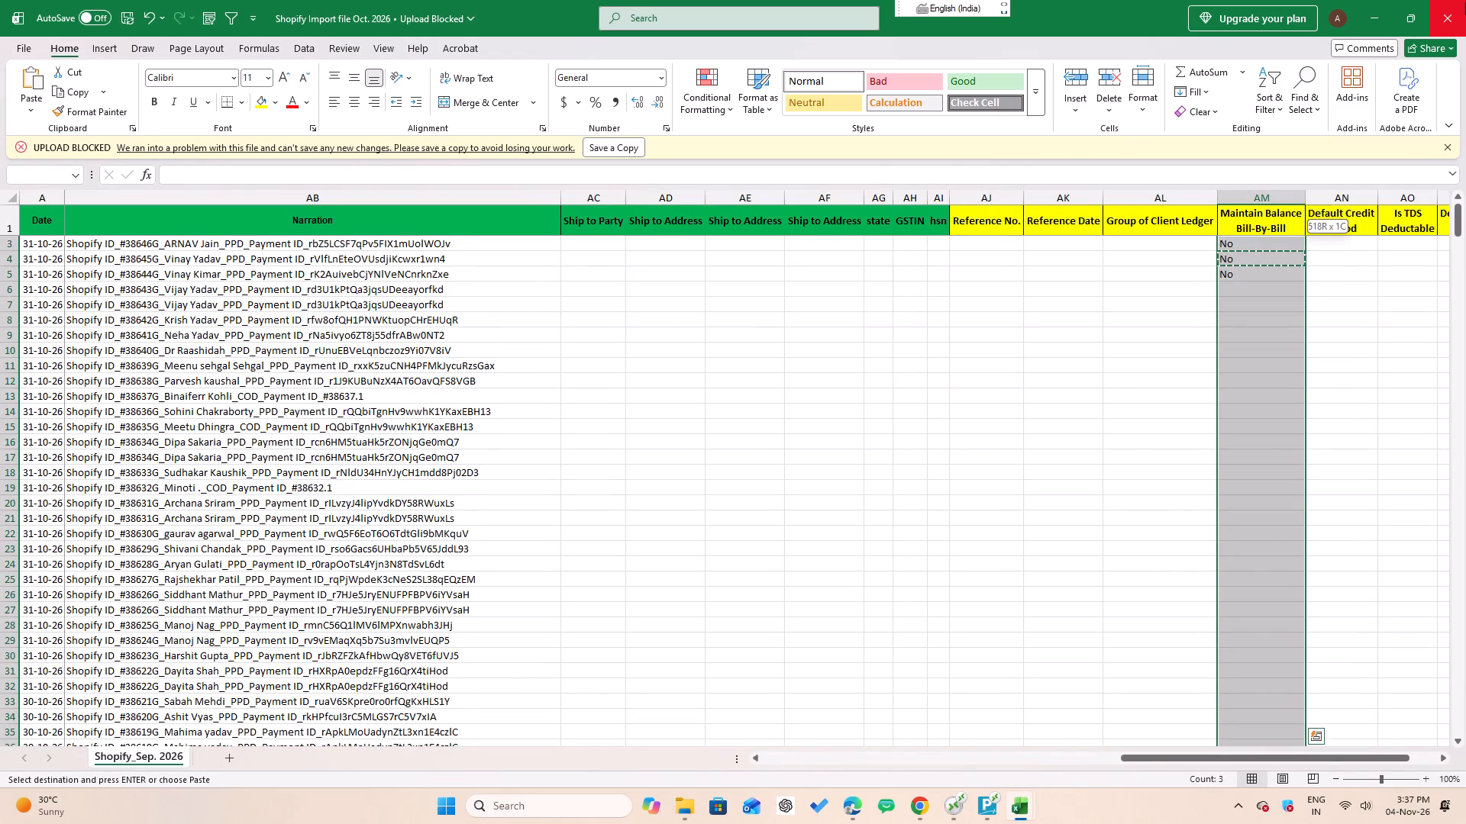
pyautogui.hotkey('shift', 'Up')
pyautogui.hotkey('ctrl', 'shift', 'Up')
pyautogui.hotkey('ctrl', 'shift', 'Up')
pyautogui.hotkey('shift', 'Down')
pyautogui.hotkey('shift', 'Down')
pyautogui.hotkey('ctrl', 'd')
pyautogui.hotkey('ctrl', 's')
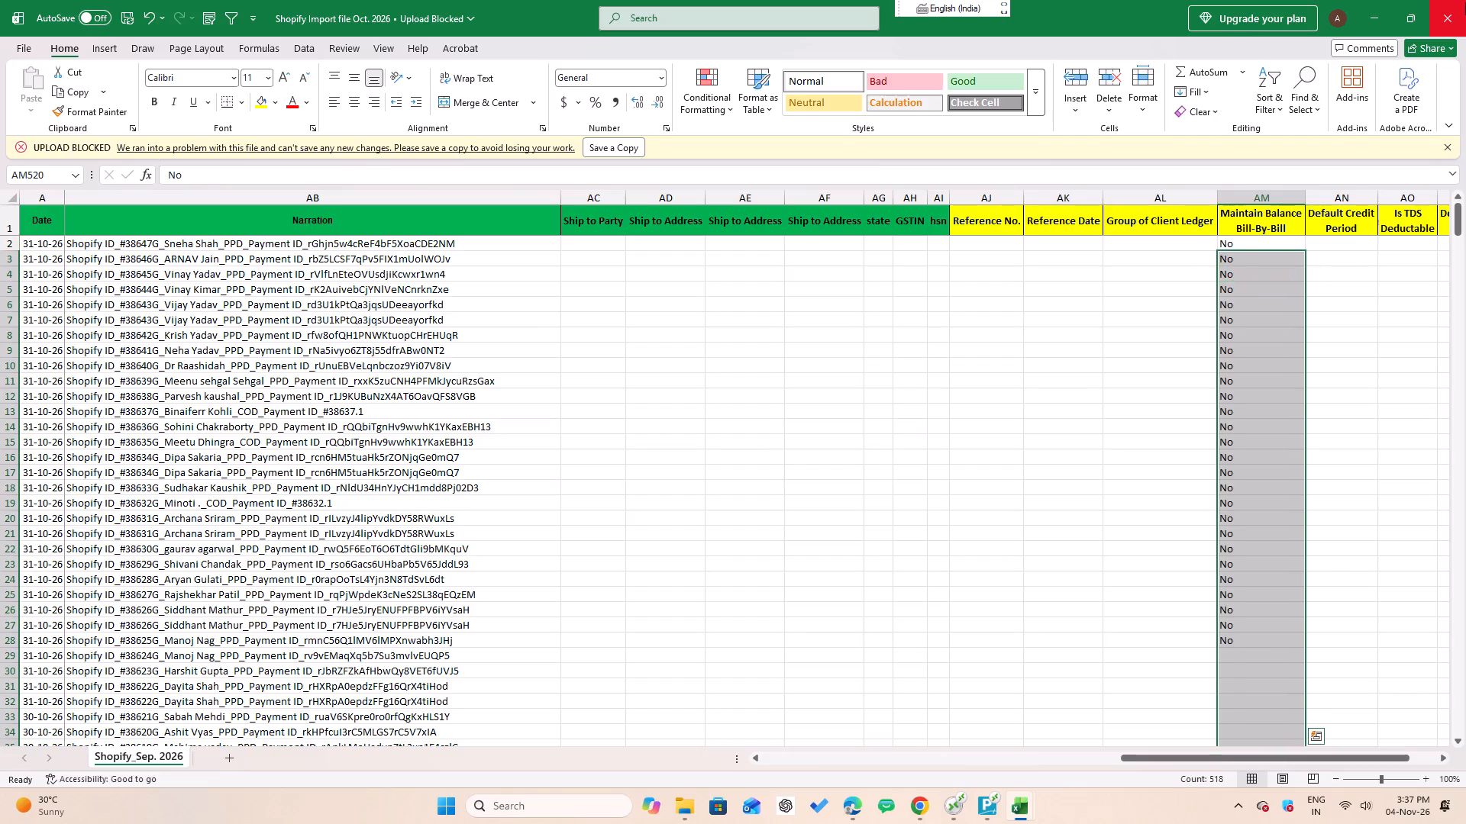
pyautogui.hotkey('ctrl', 's')
# Return to the Date header in A1 and save the import workbook again.
pyautogui.hotkey('ctrl', 'Up')
pyautogui.press('Up')
pyautogui.press('Up')
pyautogui.press('Up')
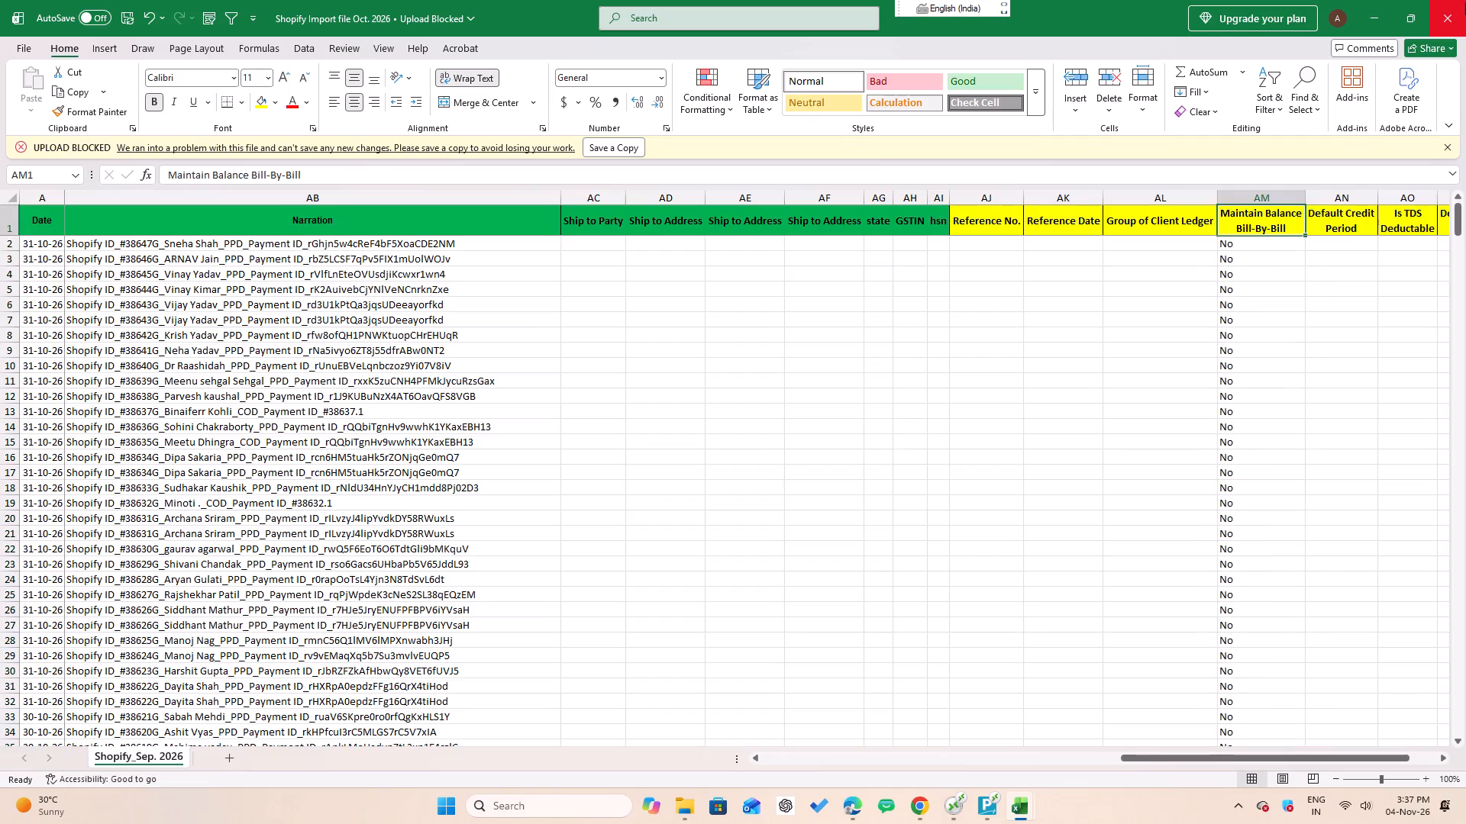
pyautogui.hotkey('ctrl', 'Left')
pyautogui.press('Right')
pyautogui.press('Left')
pyautogui.press('Left')
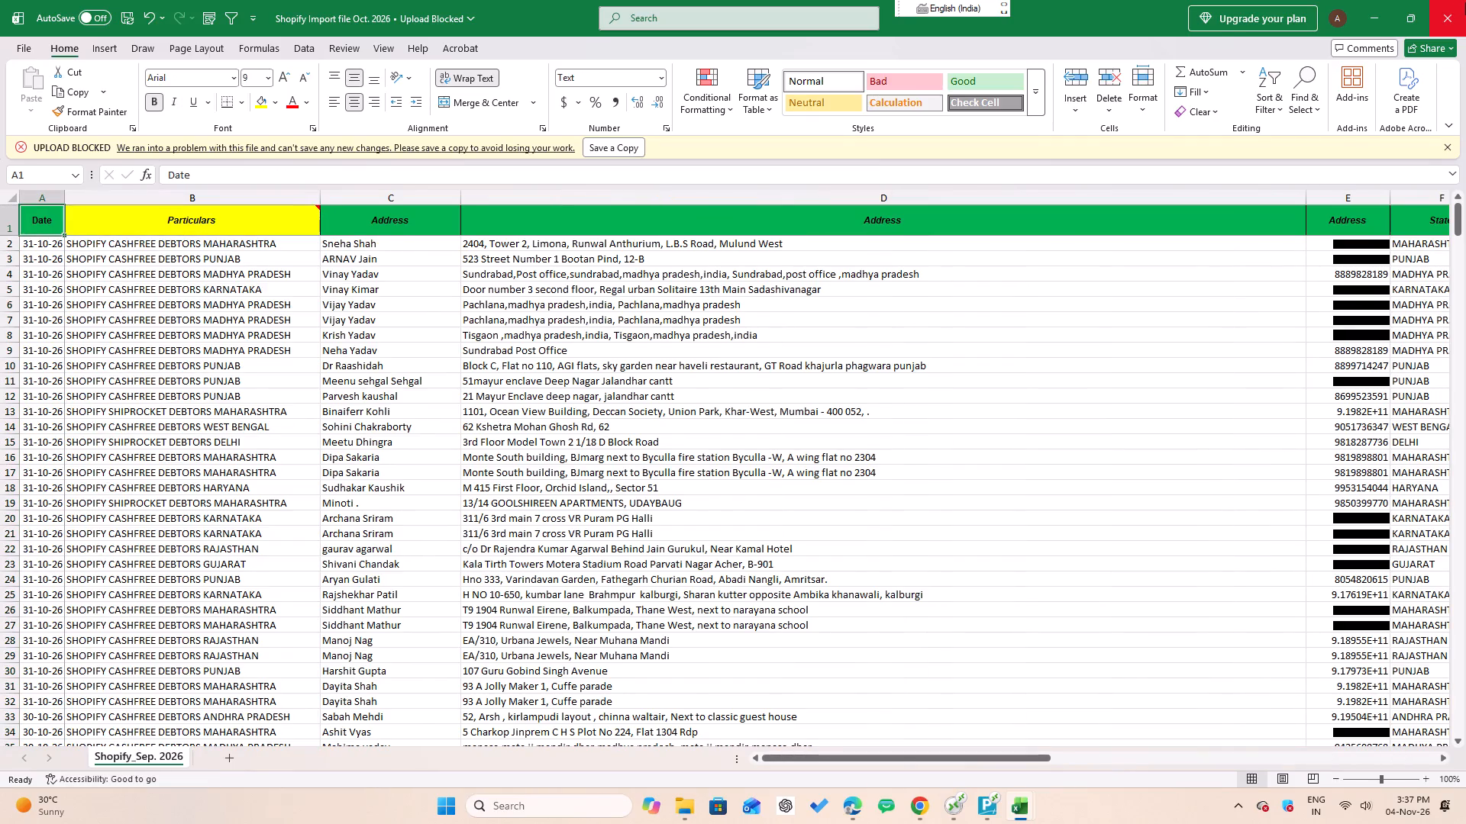
pyautogui.hotkey('ctrl', 's')
# Review the first order row across the import columns, from Date through Item Name.
pyautogui.press('Down')
pyautogui.press('Up')
pyautogui.press('Down')
pyautogui.press('Right')
pyautogui.press('Right')
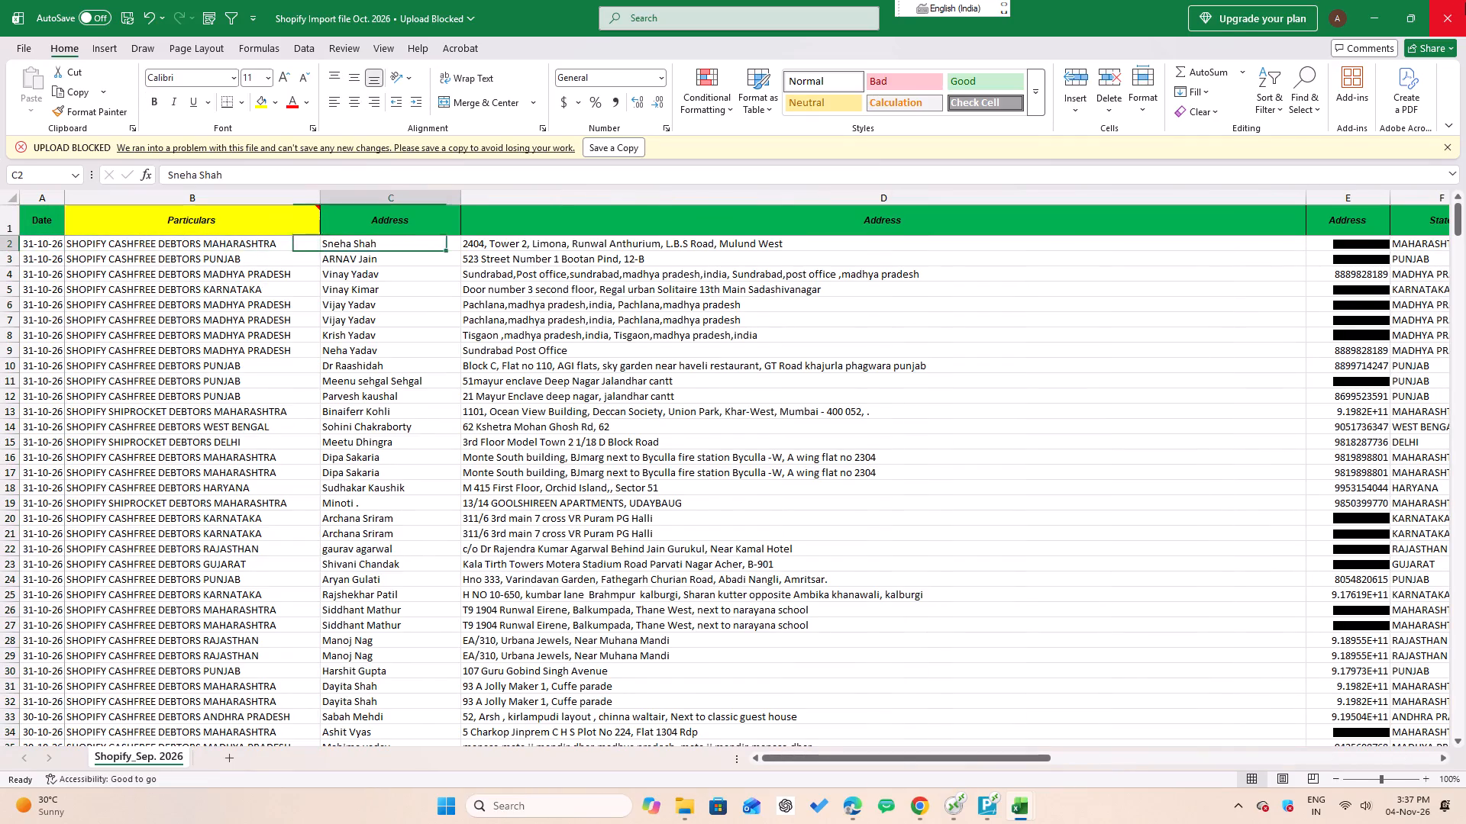
pyautogui.press('Right')
pyautogui.press('Right')
pyautogui.press('Right')
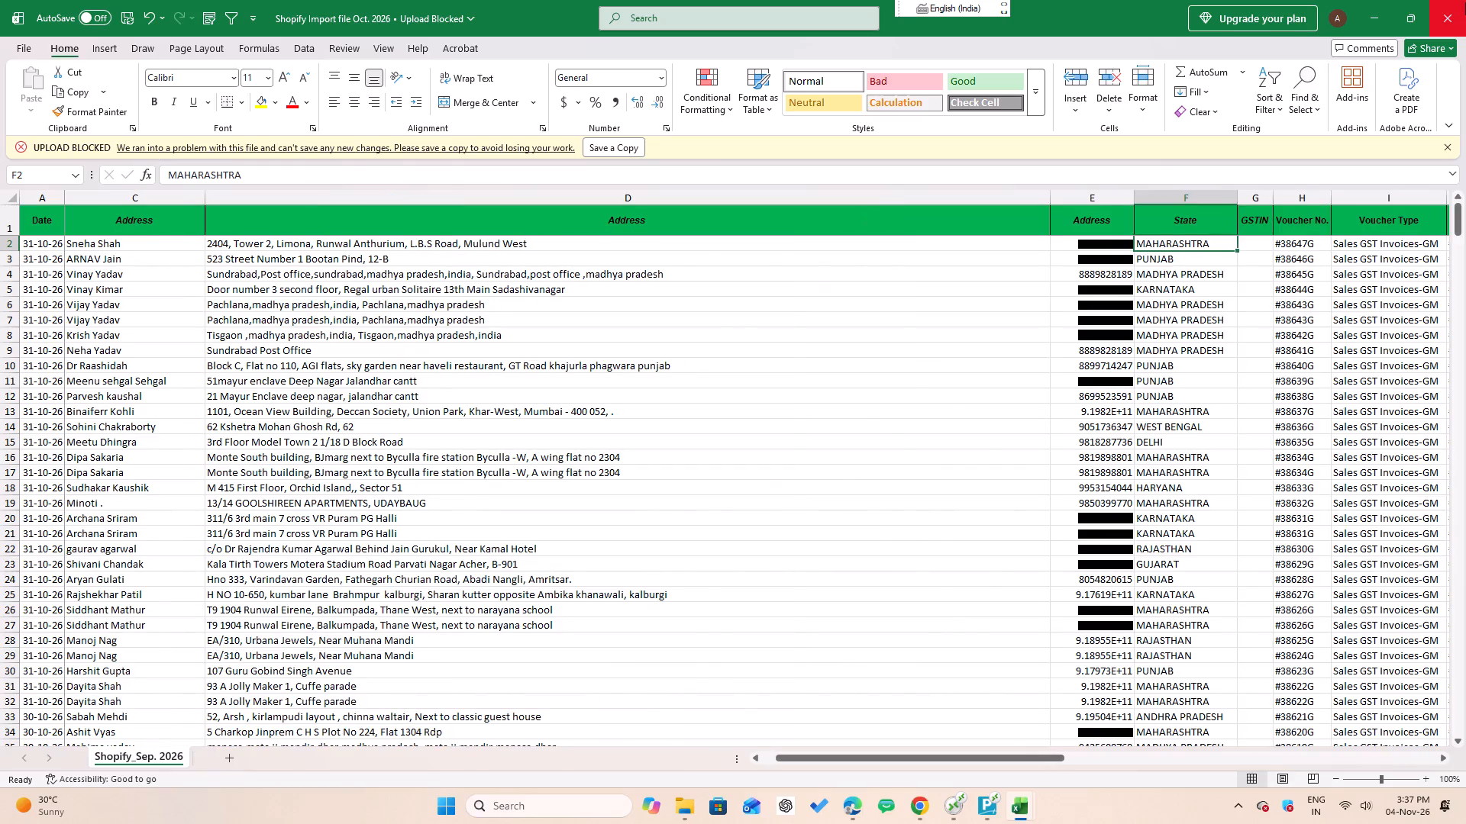
pyautogui.press('Right')
pyautogui.press('Right')
pyautogui.press('Right')
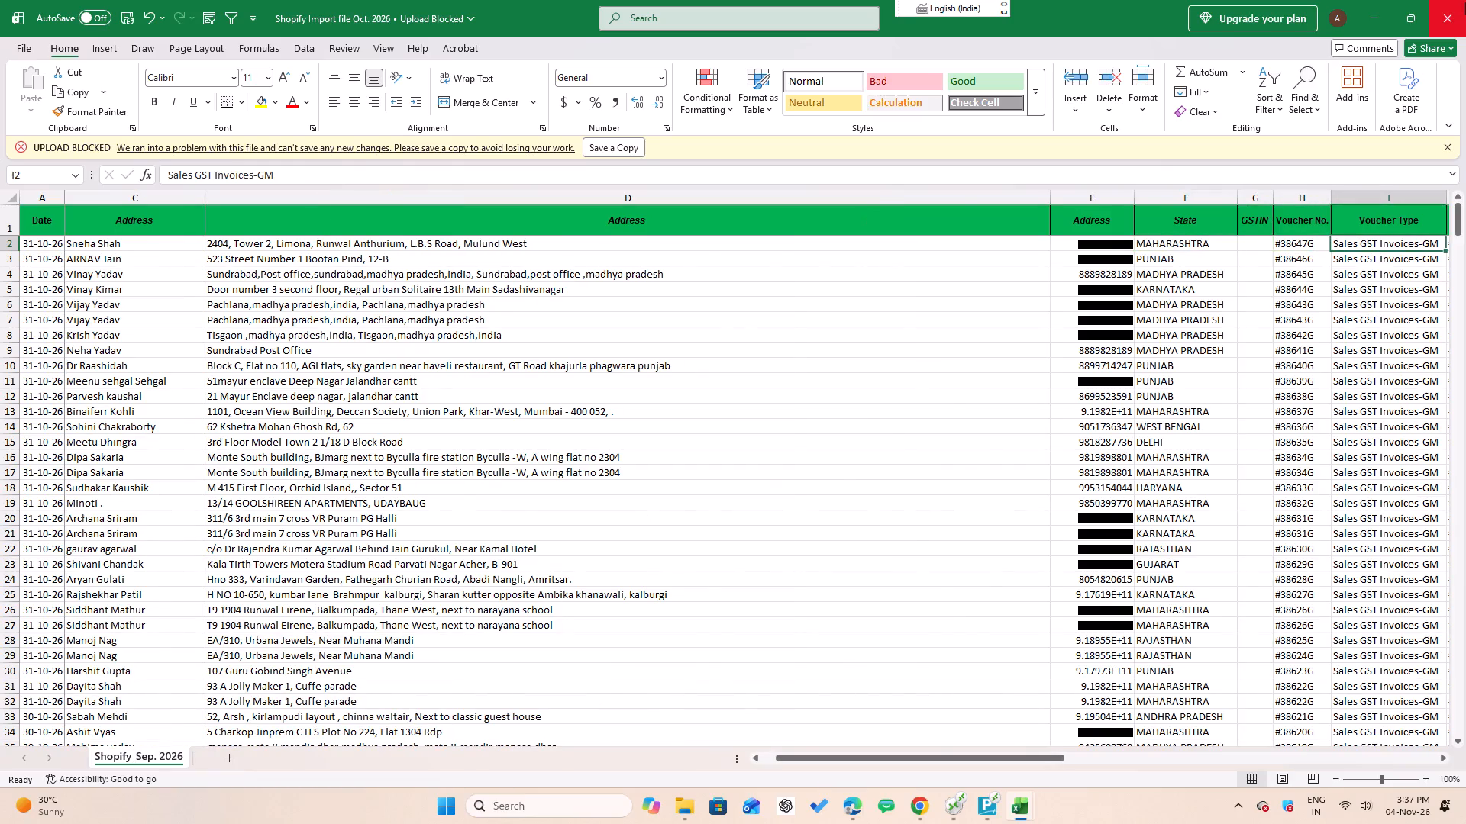
pyautogui.press('Right')
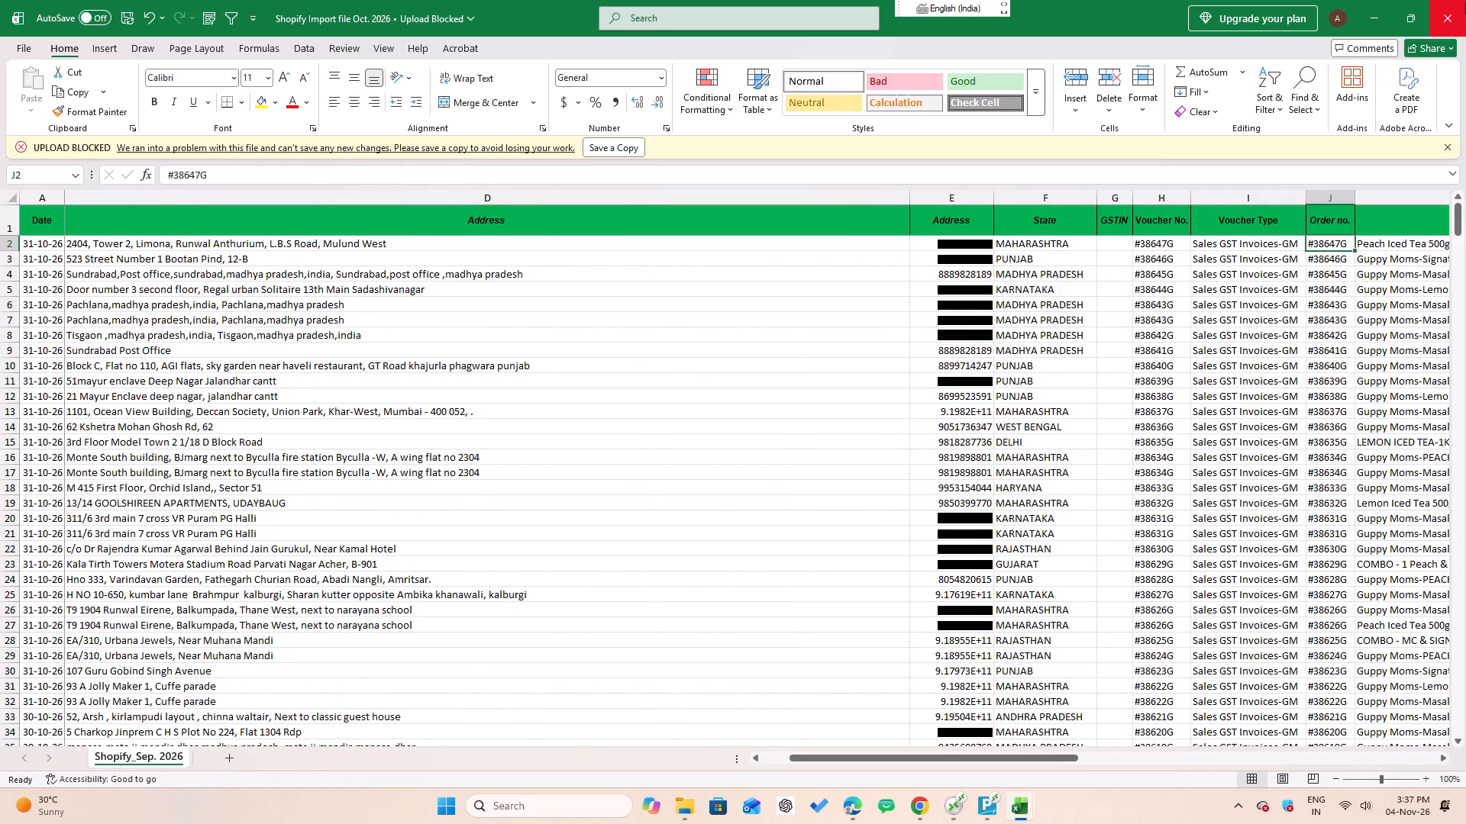
pyautogui.press('Right')
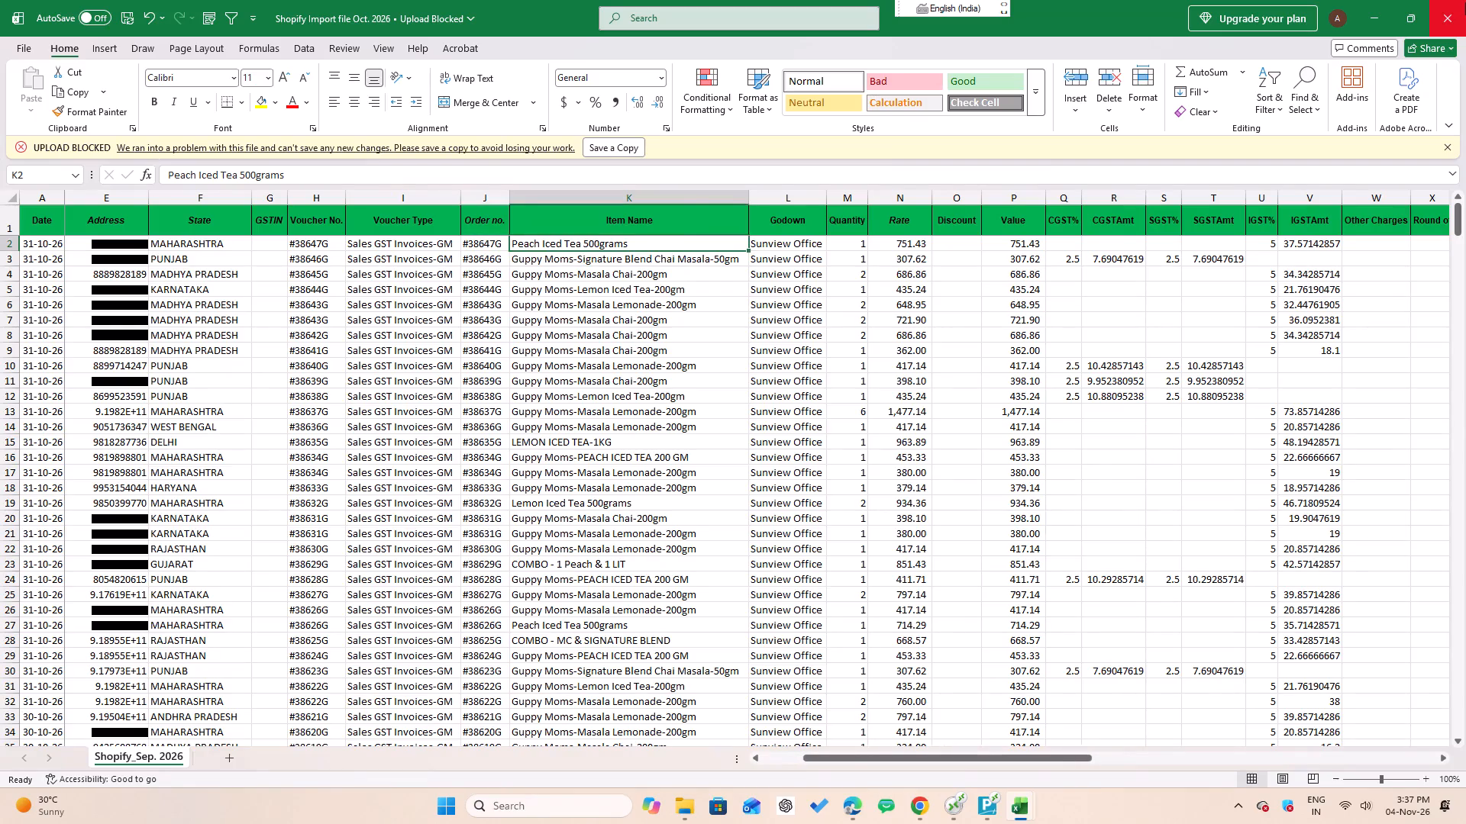
# Turn on filters for the header row of the import sheet.
pyautogui.press('Up')
pyautogui.hotkey('ctrl', 'shift', 'l')
# Examine the distinct items in the Item Name column's filter list, leaving the filter unapplied.
pyautogui.hotkey('alt', 'Down')
pyautogui.hotkey('alt', 'Down')
pyautogui.hotkey('alt', 'Down')
pyautogui.hotkey('alt', 'Down')
pyautogui.hotkey('alt', 'Down')
pyautogui.hotkey('alt', 'Down')
pyautogui.hotkey('alt', 'Down')
pyautogui.hotkey('alt', 'Down')
pyautogui.hotkey('alt', 'Down')
pyautogui.hotkey('alt', 'Down')
pyautogui.hotkey('alt', 'Down')
pyautogui.hotkey('alt', 'Down')
pyautogui.hotkey('alt', 'Down')
pyautogui.hotkey('alt', 'Down')
pyautogui.hotkey('alt', 'Down')
pyautogui.hotkey('alt', 'Down')
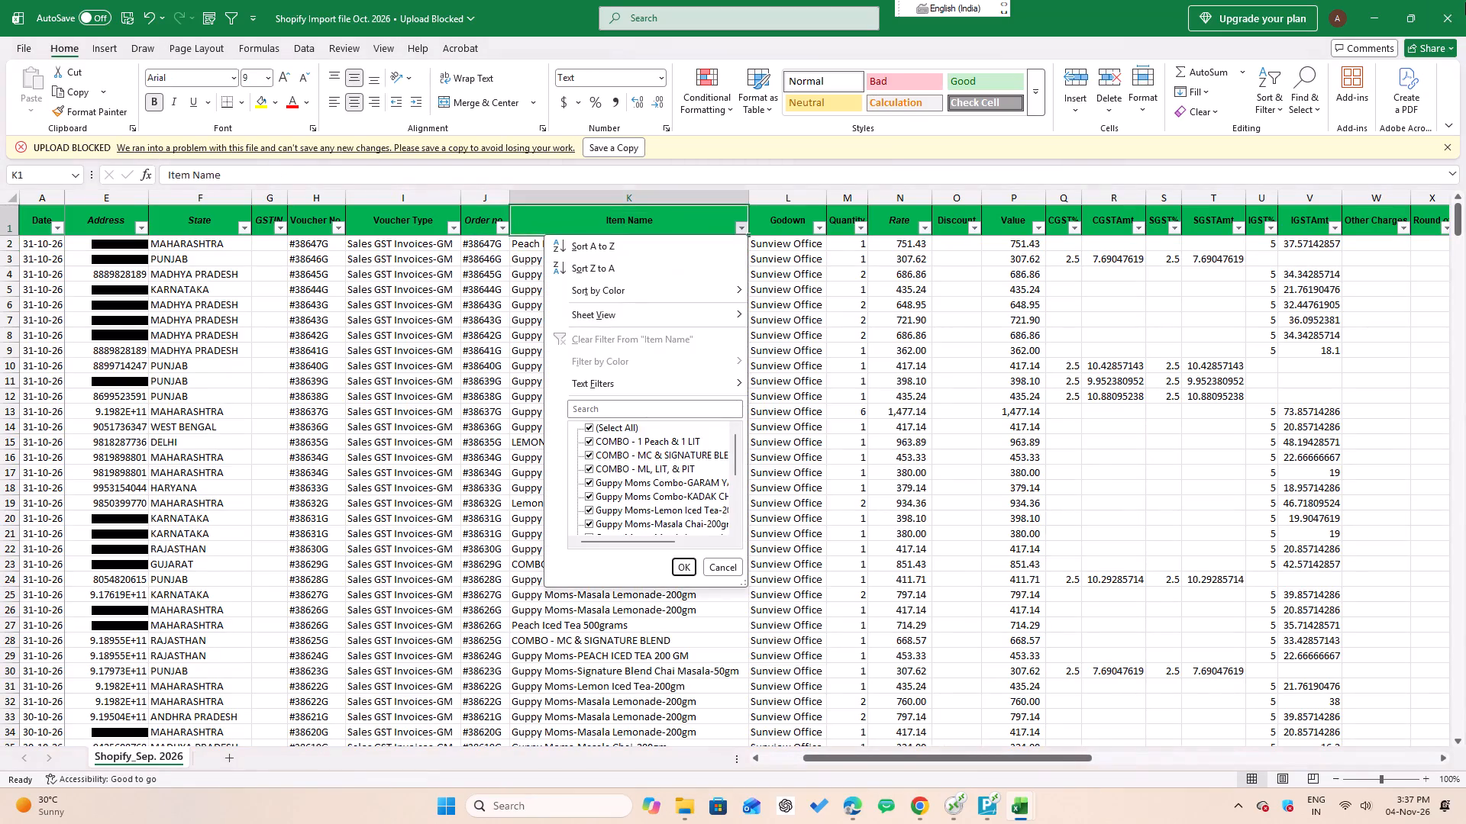
pyautogui.press('End')
pyautogui.press('Escape')
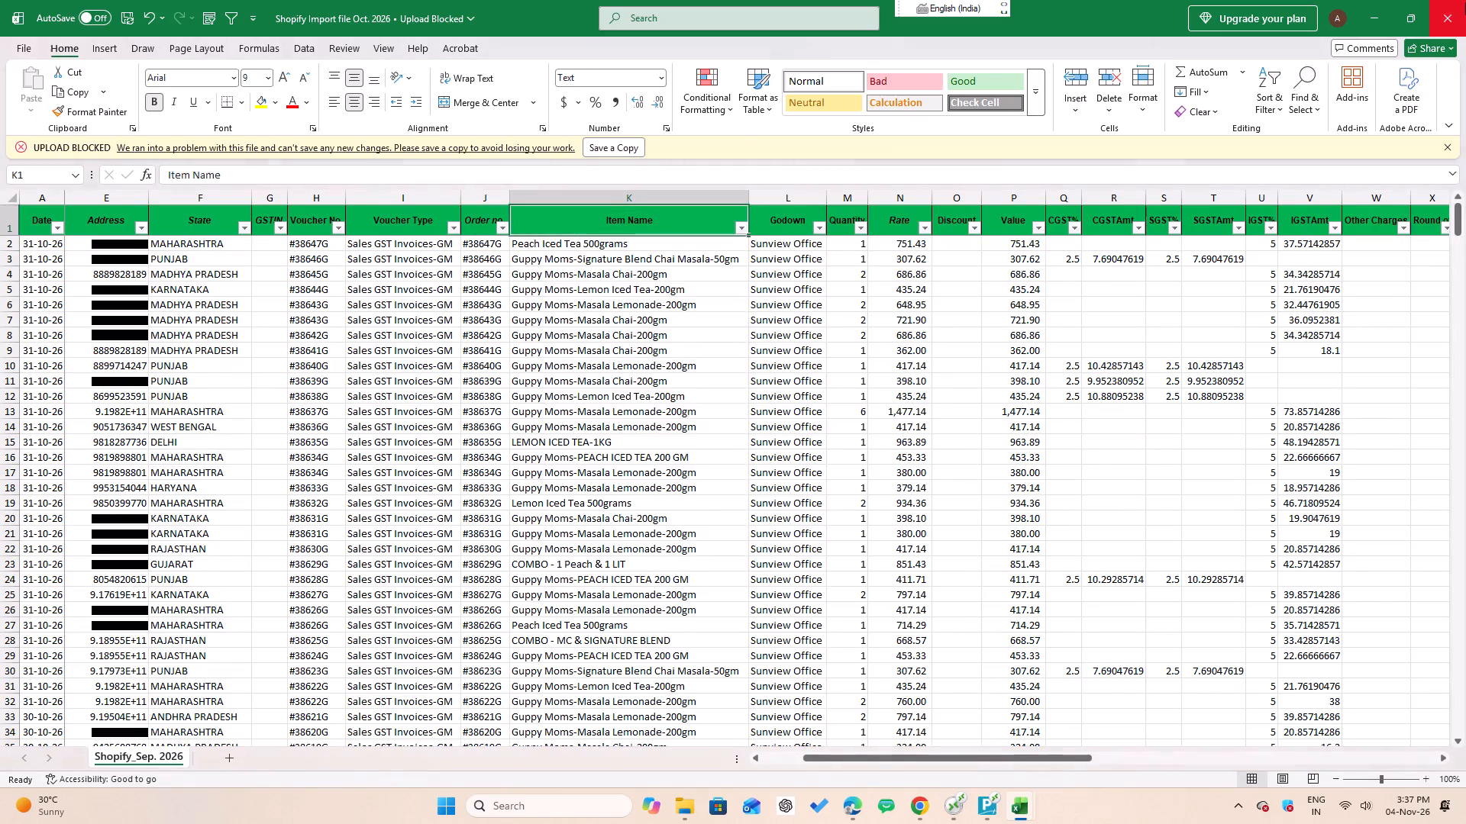
# Examine the debtor ledger names in the Particulars column's filter list, leaving the filter unapplied.
pyautogui.hotkey('ctrl', 'Left')
pyautogui.press('Right')
pyautogui.hotkey('alt', 'Down')
pyautogui.hotkey('alt', 'Down')
pyautogui.hotkey('alt', 'Down')
pyautogui.hotkey('alt', 'Down')
pyautogui.hotkey('alt', 'Down')
pyautogui.hotkey('alt', 'Down')
pyautogui.hotkey('alt', 'Down')
pyautogui.hotkey('alt', 'Down')
pyautogui.hotkey('alt', 'Down')
pyautogui.hotkey('alt', 'Down')
pyautogui.hotkey('alt', 'Down')
pyautogui.hotkey('alt', 'Down')
pyautogui.hotkey('alt', 'Down')
pyautogui.hotkey('alt', 'Down')
pyautogui.hotkey('alt', 'Down')
pyautogui.hotkey('alt', 'Down')
pyautogui.hotkey('alt', 'Down')
pyautogui.hotkey('alt', 'Down')
pyautogui.hotkey('alt', 'Down')
pyautogui.hotkey('alt', 'Down')
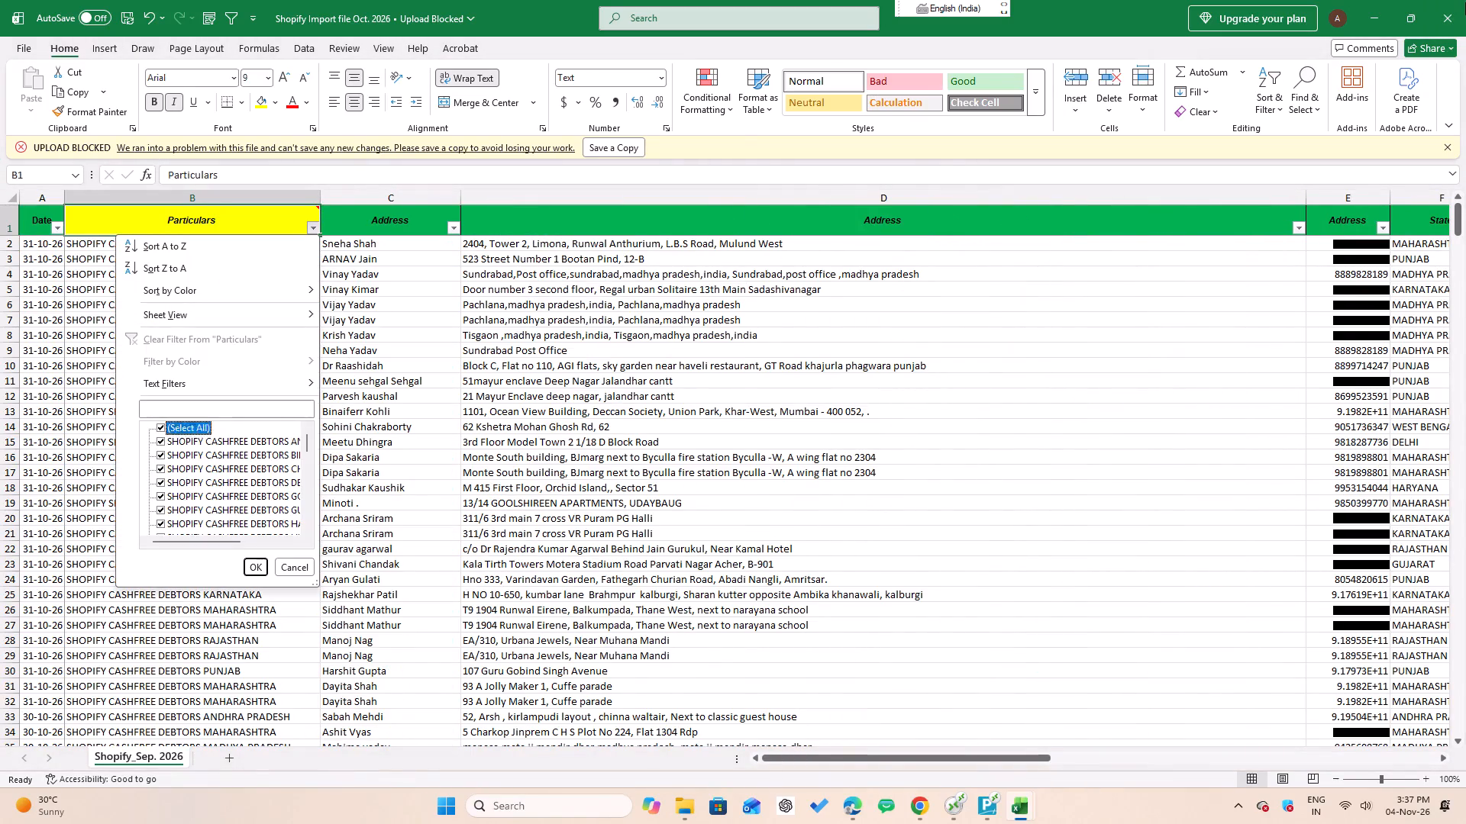
pyautogui.press('Down')
pyautogui.press('Down')
pyautogui.press('Down')
pyautogui.press('Down')
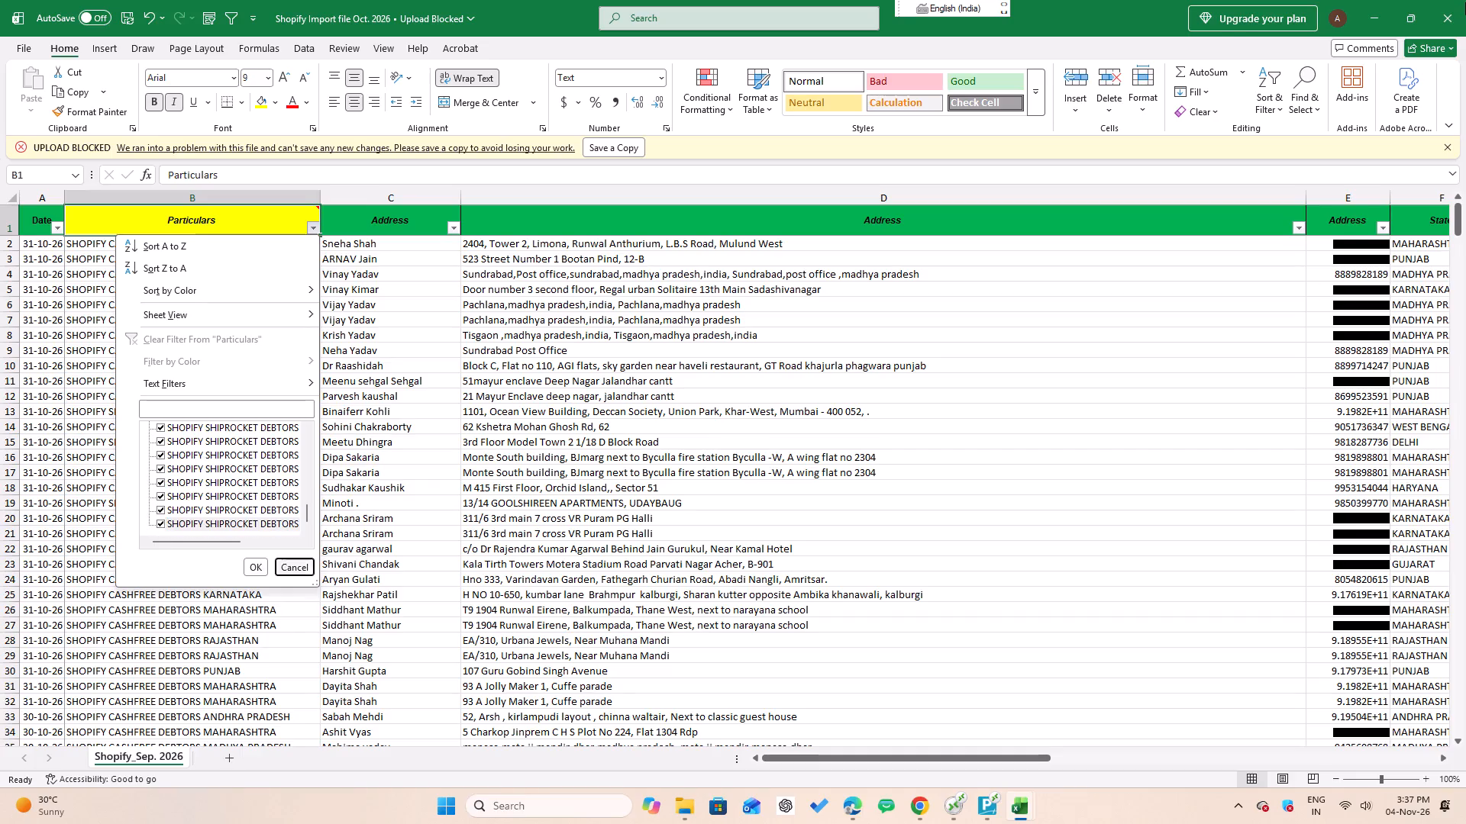
pyautogui.press('Down')
pyautogui.press('Escape')
# Review the import sheet's remaining header columns, from Address through Purchase/Sales Ledger, leaving all filters unapplied.
pyautogui.press('Right')
pyautogui.hotkey('alt', 'Down')
pyautogui.press('Escape')
pyautogui.press('Right')
pyautogui.press('Right')
pyautogui.press('Right')
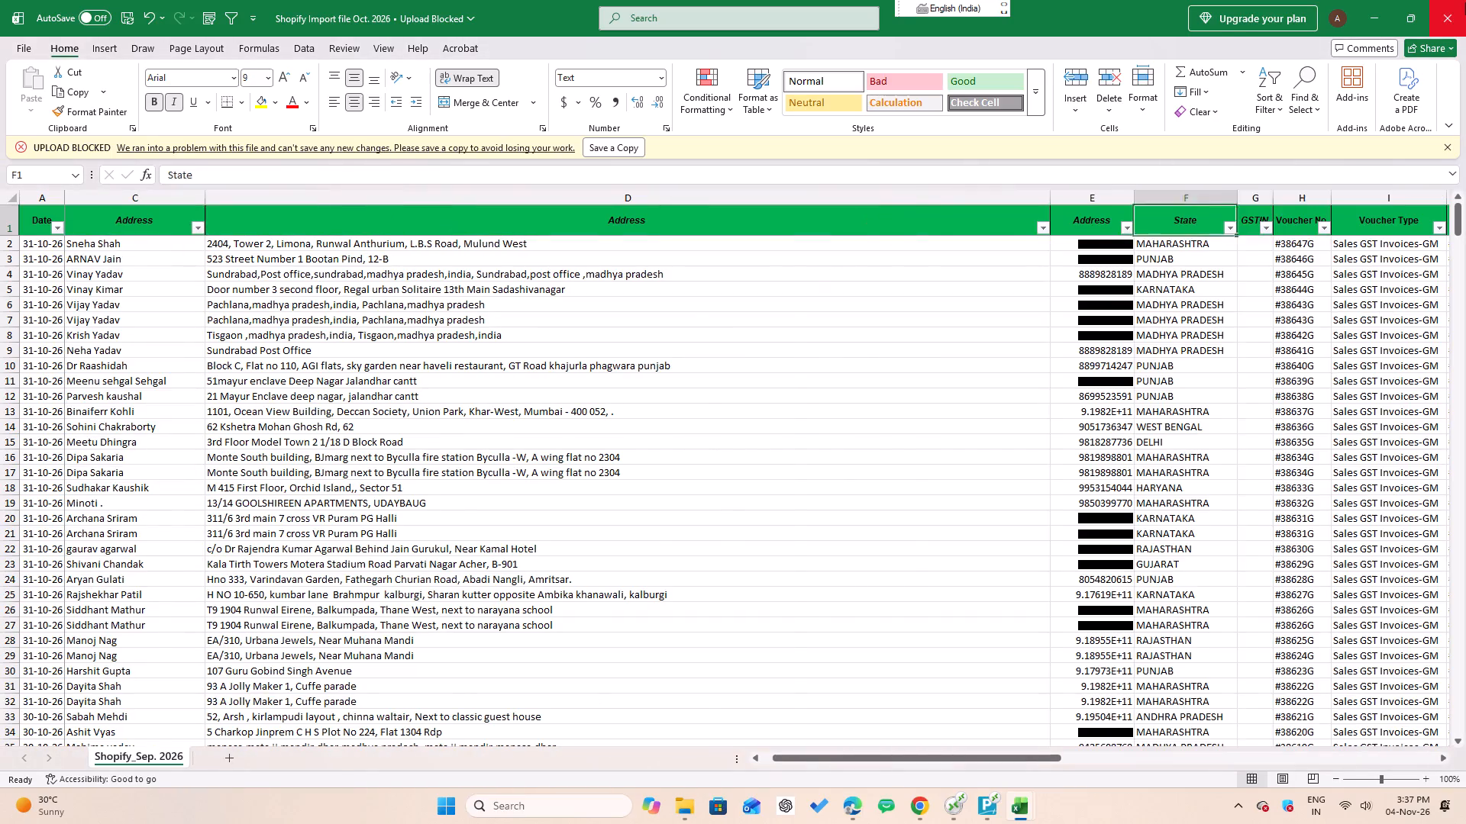
pyautogui.press('Right')
pyautogui.press('Right')
pyautogui.press('Right')
pyautogui.press('Right')
pyautogui.press('Right')
pyautogui.press('Right')
pyautogui.press('Left')
pyautogui.press('Right')
pyautogui.press('Right')
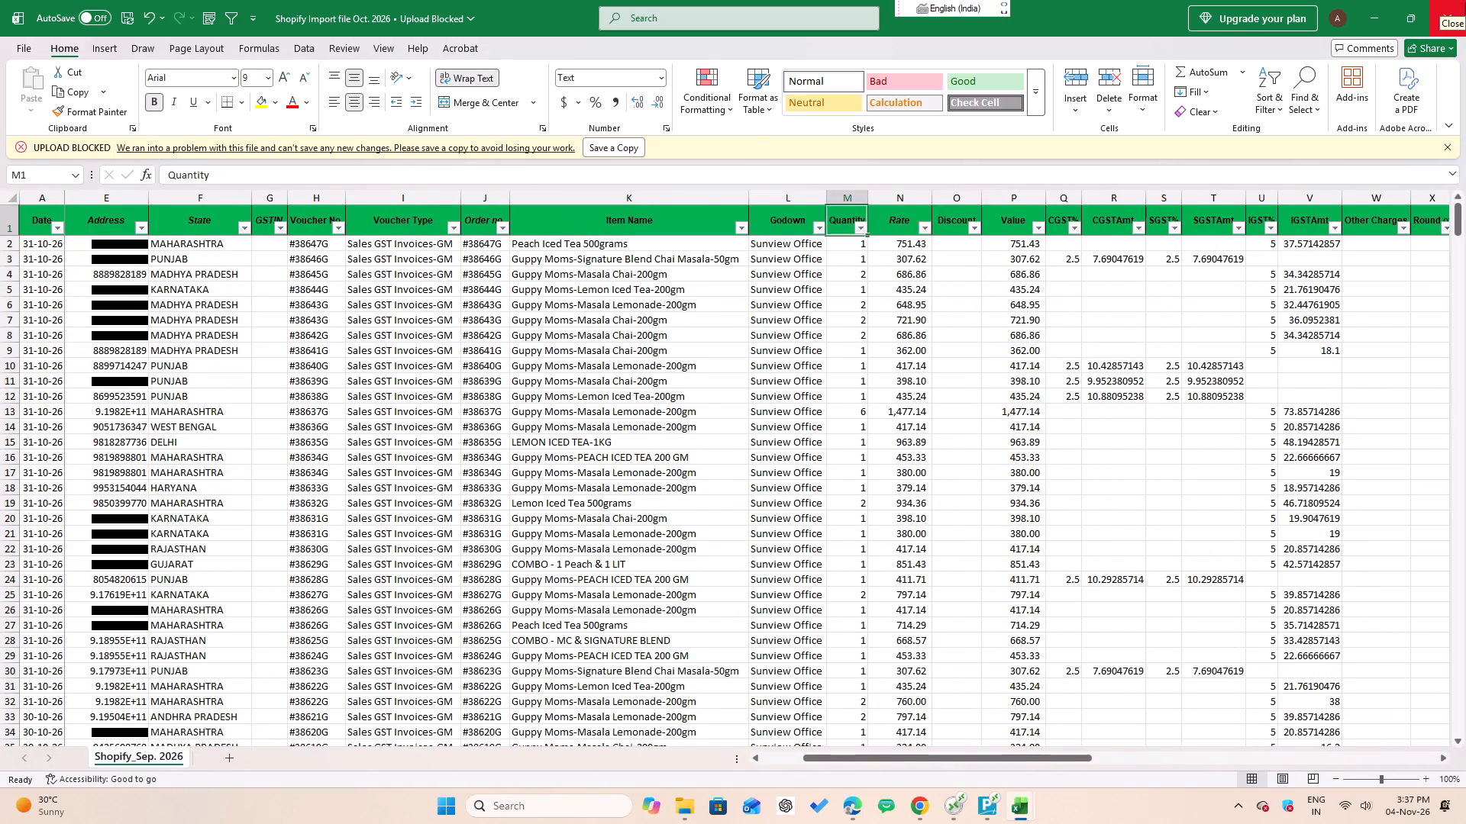
pyautogui.press('Left')
pyautogui.press('Right')
pyautogui.press('Right')
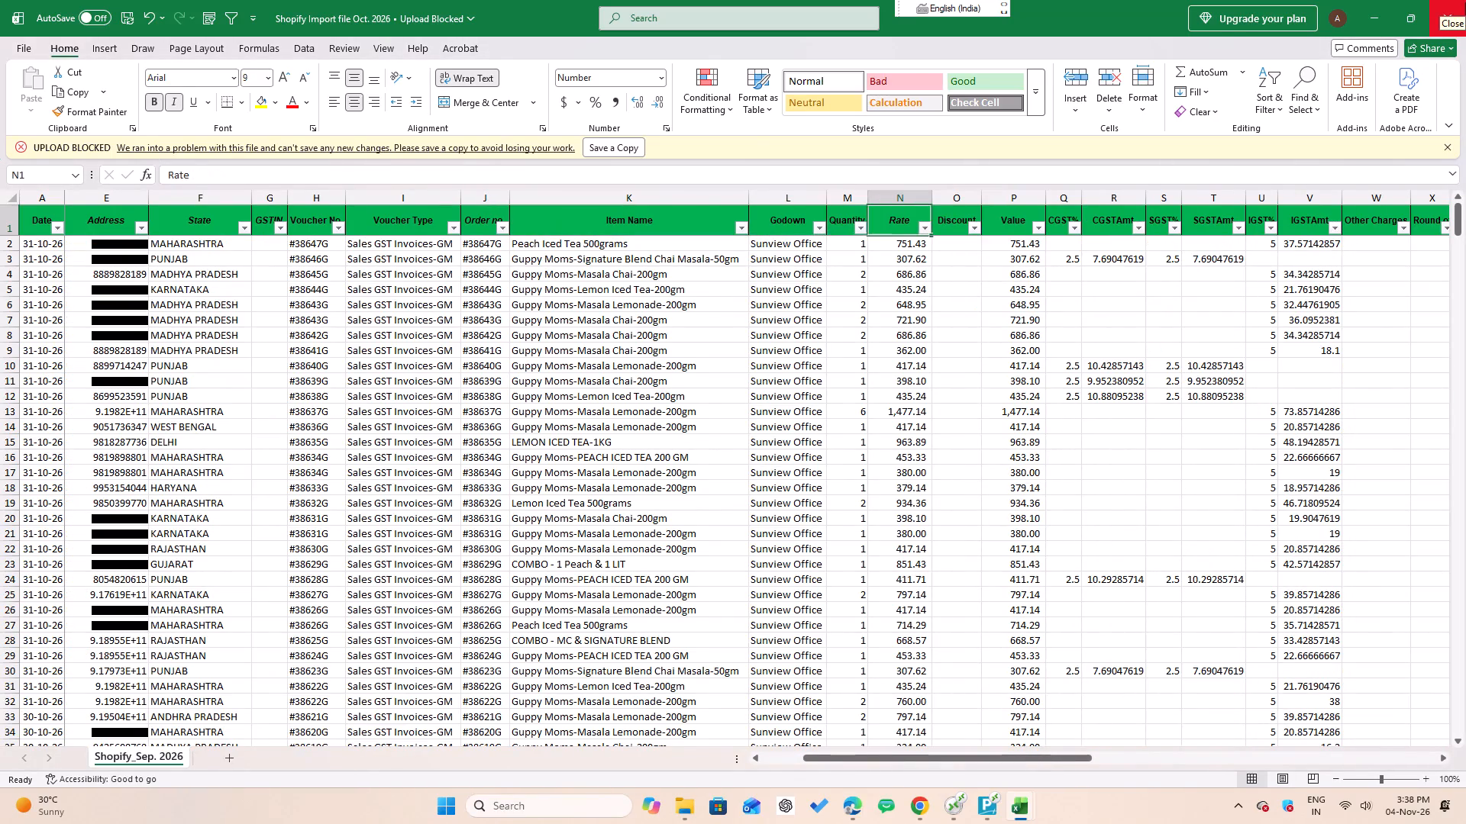
pyautogui.press('Right')
pyautogui.press('Right')
pyautogui.press('Right')
pyautogui.press('Right')
pyautogui.press('Right')
pyautogui.press('Right')
pyautogui.press('Right')
pyautogui.press('Right')
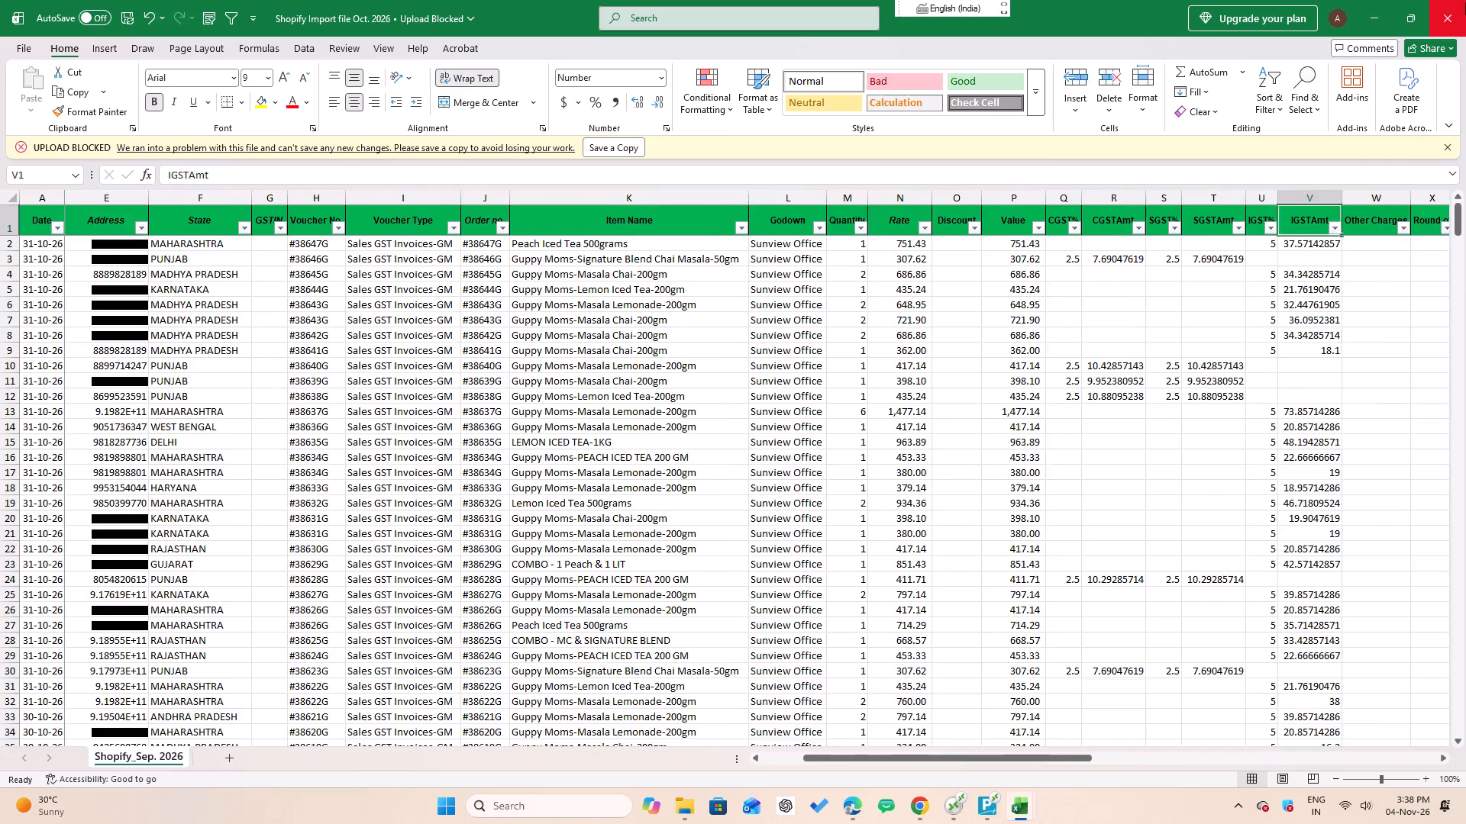
pyautogui.press('Right')
pyautogui.press('Right')
pyautogui.press('Right')
pyautogui.press('Right')
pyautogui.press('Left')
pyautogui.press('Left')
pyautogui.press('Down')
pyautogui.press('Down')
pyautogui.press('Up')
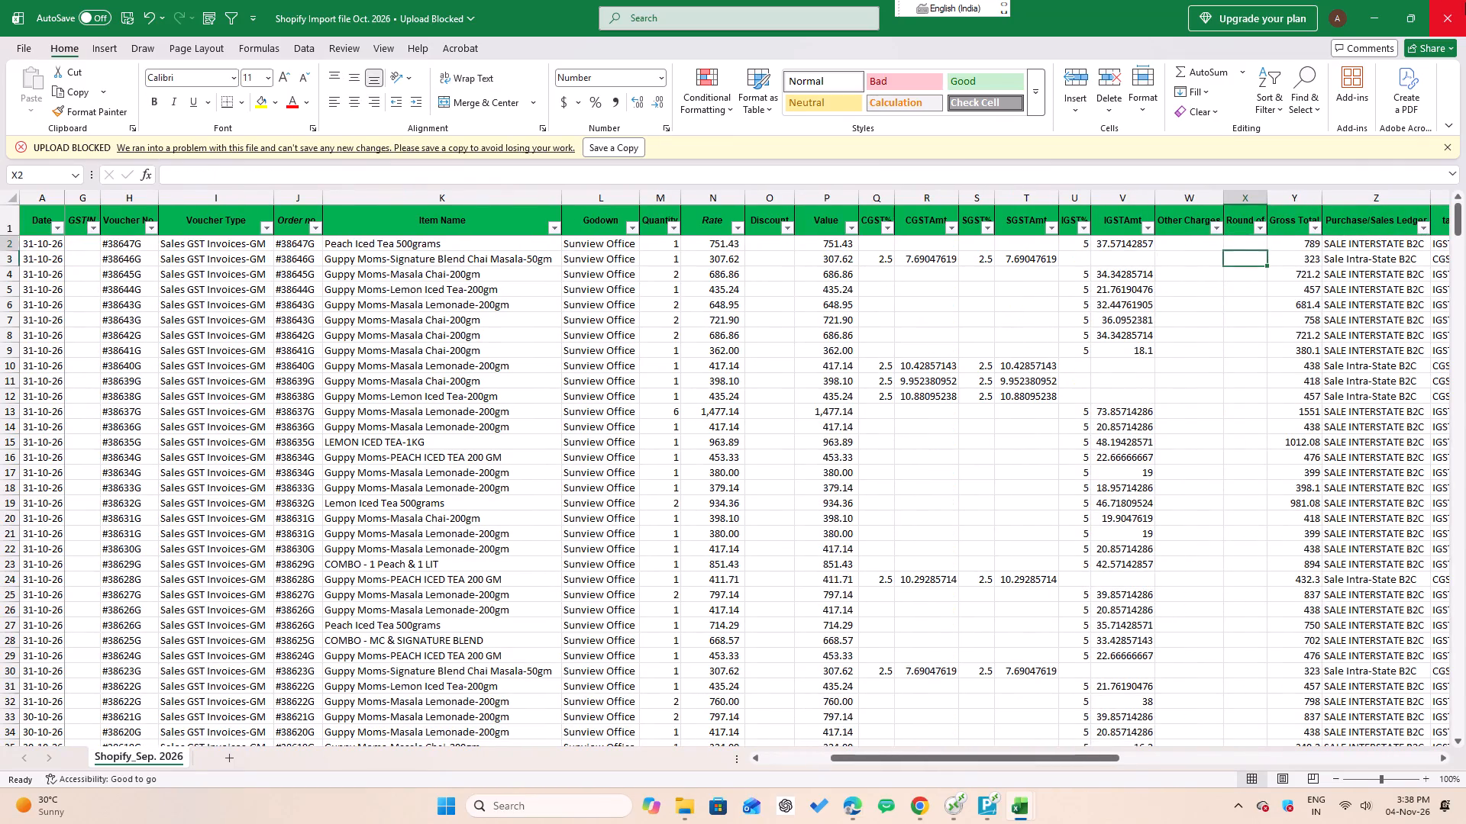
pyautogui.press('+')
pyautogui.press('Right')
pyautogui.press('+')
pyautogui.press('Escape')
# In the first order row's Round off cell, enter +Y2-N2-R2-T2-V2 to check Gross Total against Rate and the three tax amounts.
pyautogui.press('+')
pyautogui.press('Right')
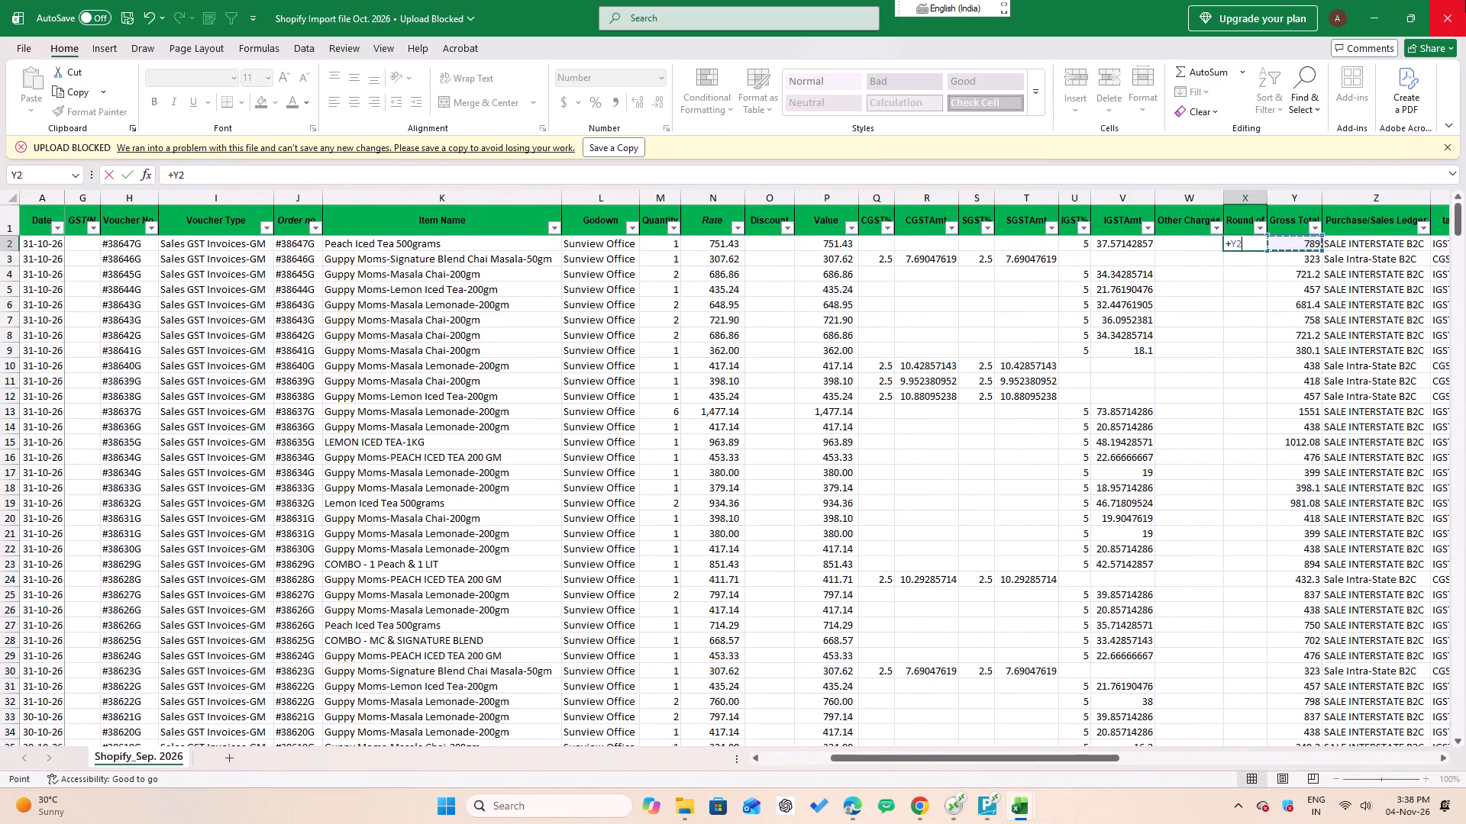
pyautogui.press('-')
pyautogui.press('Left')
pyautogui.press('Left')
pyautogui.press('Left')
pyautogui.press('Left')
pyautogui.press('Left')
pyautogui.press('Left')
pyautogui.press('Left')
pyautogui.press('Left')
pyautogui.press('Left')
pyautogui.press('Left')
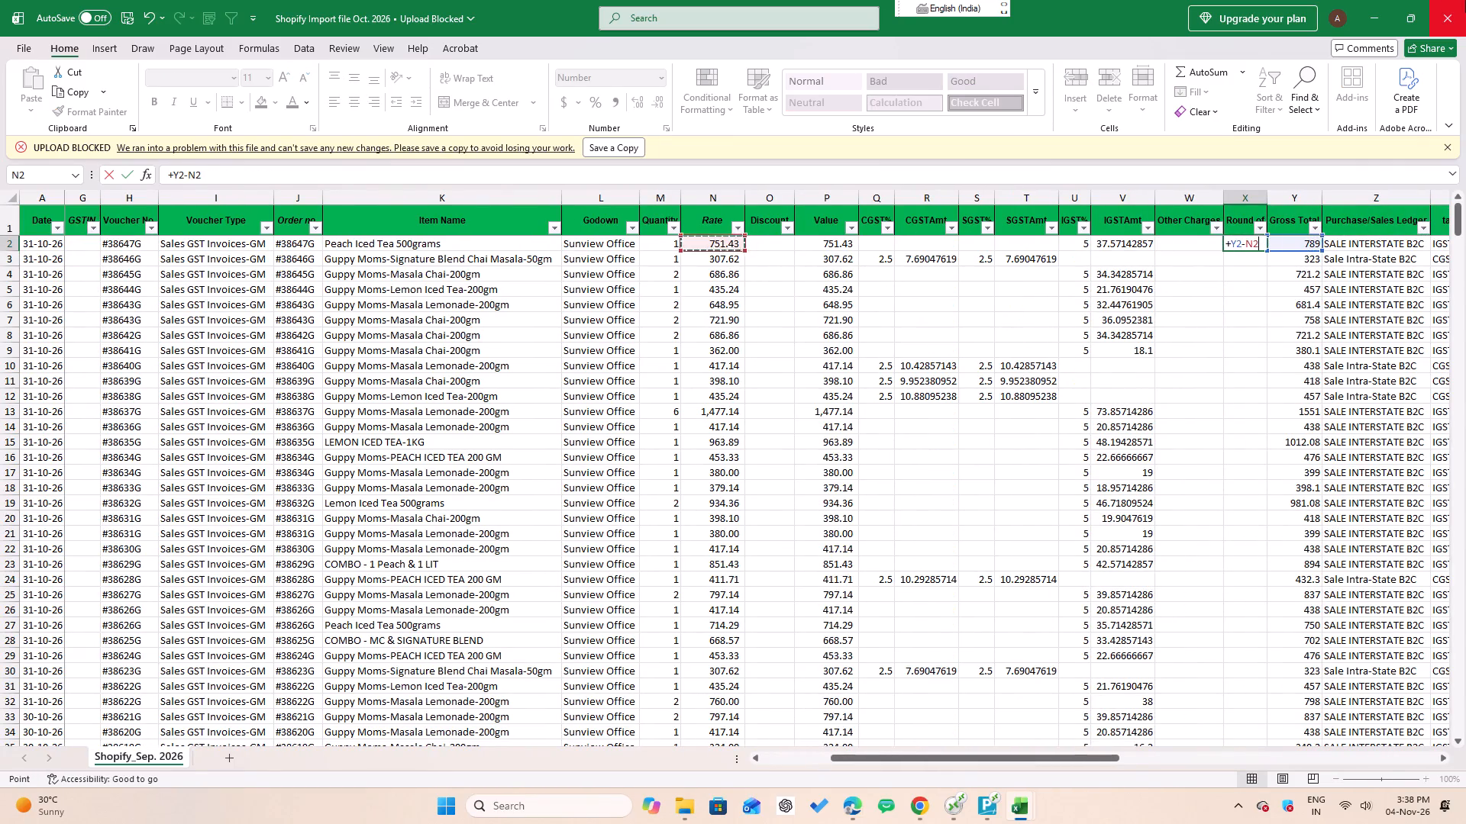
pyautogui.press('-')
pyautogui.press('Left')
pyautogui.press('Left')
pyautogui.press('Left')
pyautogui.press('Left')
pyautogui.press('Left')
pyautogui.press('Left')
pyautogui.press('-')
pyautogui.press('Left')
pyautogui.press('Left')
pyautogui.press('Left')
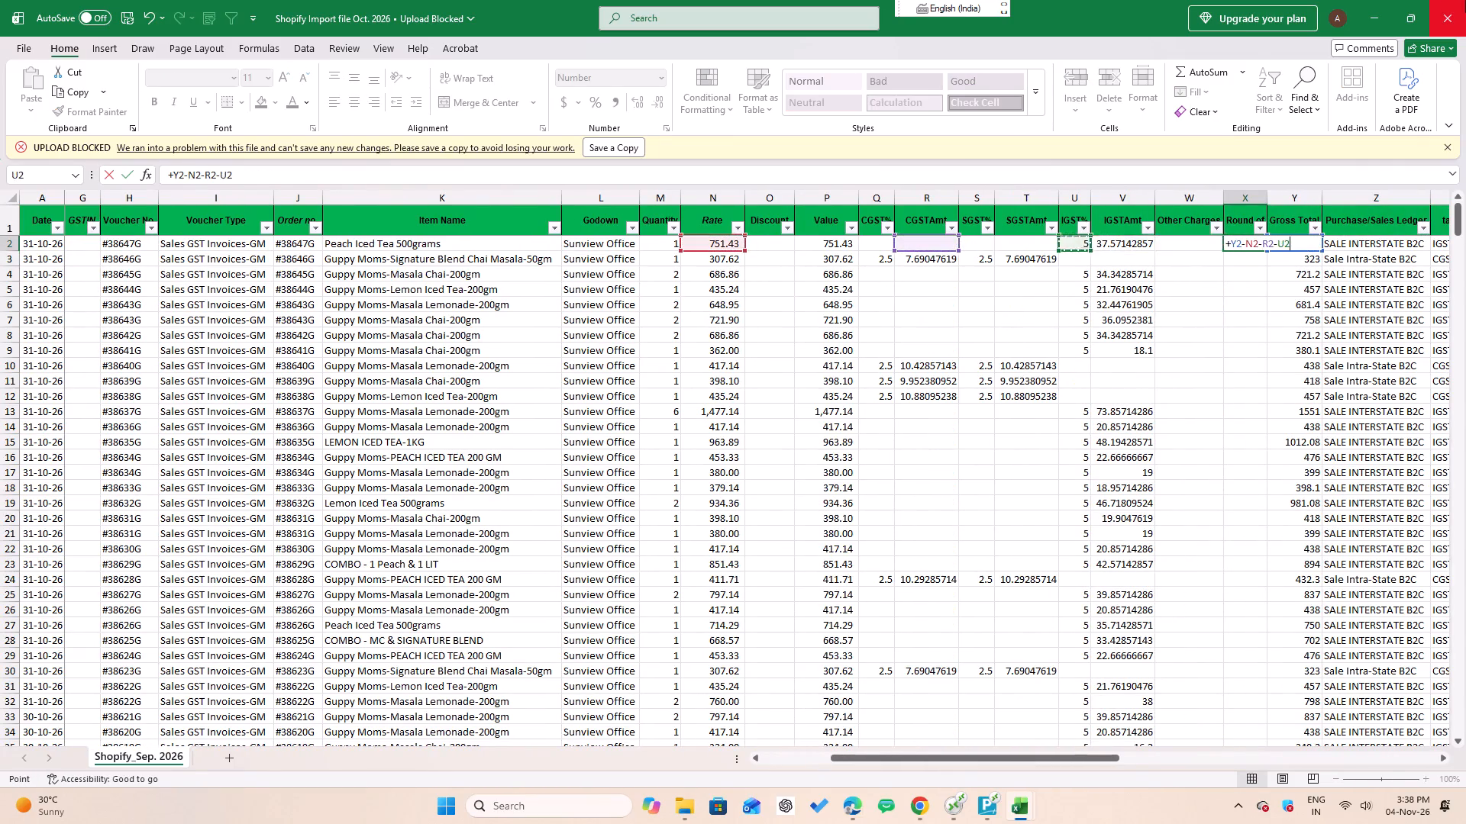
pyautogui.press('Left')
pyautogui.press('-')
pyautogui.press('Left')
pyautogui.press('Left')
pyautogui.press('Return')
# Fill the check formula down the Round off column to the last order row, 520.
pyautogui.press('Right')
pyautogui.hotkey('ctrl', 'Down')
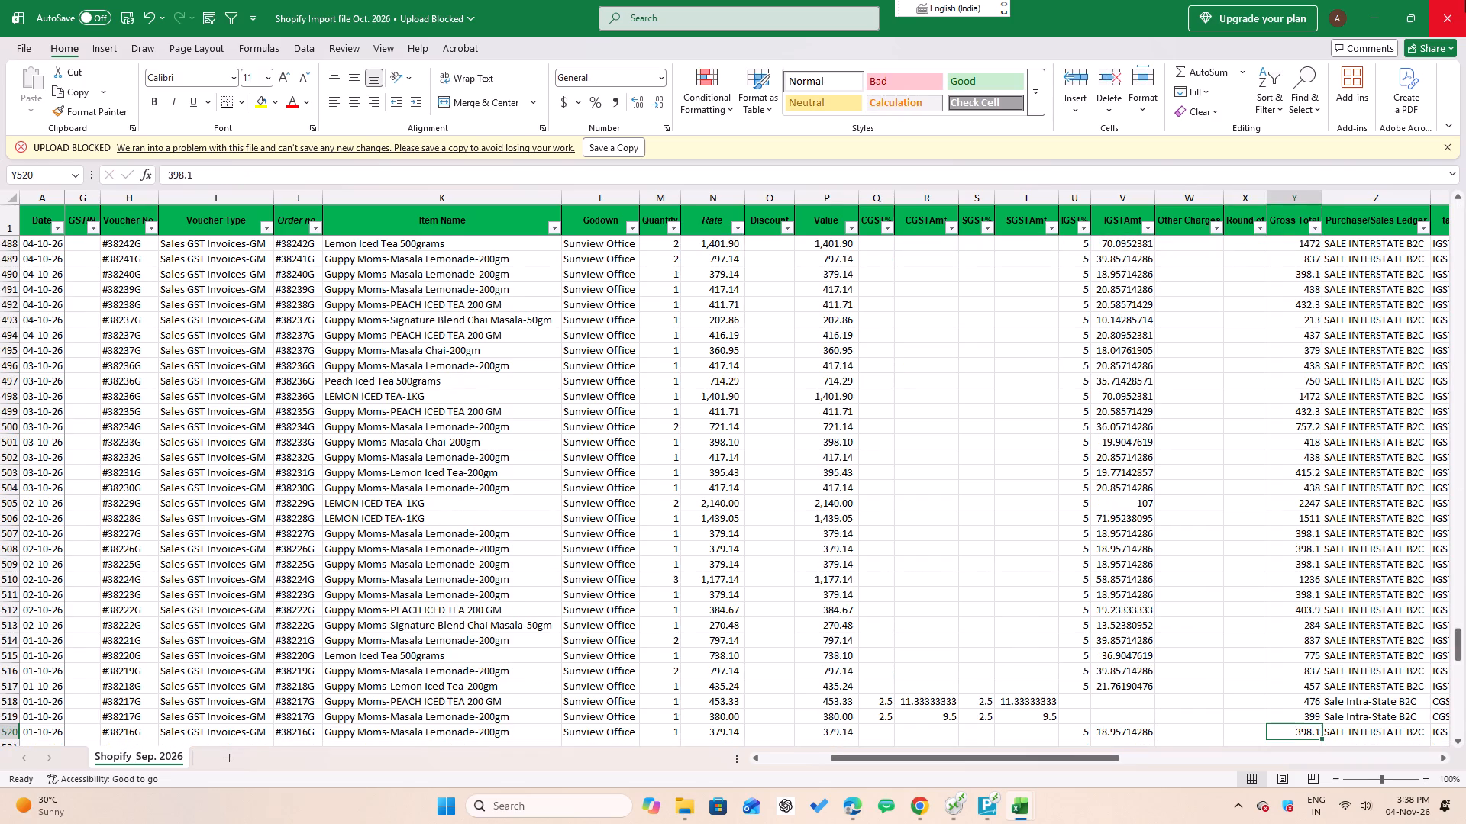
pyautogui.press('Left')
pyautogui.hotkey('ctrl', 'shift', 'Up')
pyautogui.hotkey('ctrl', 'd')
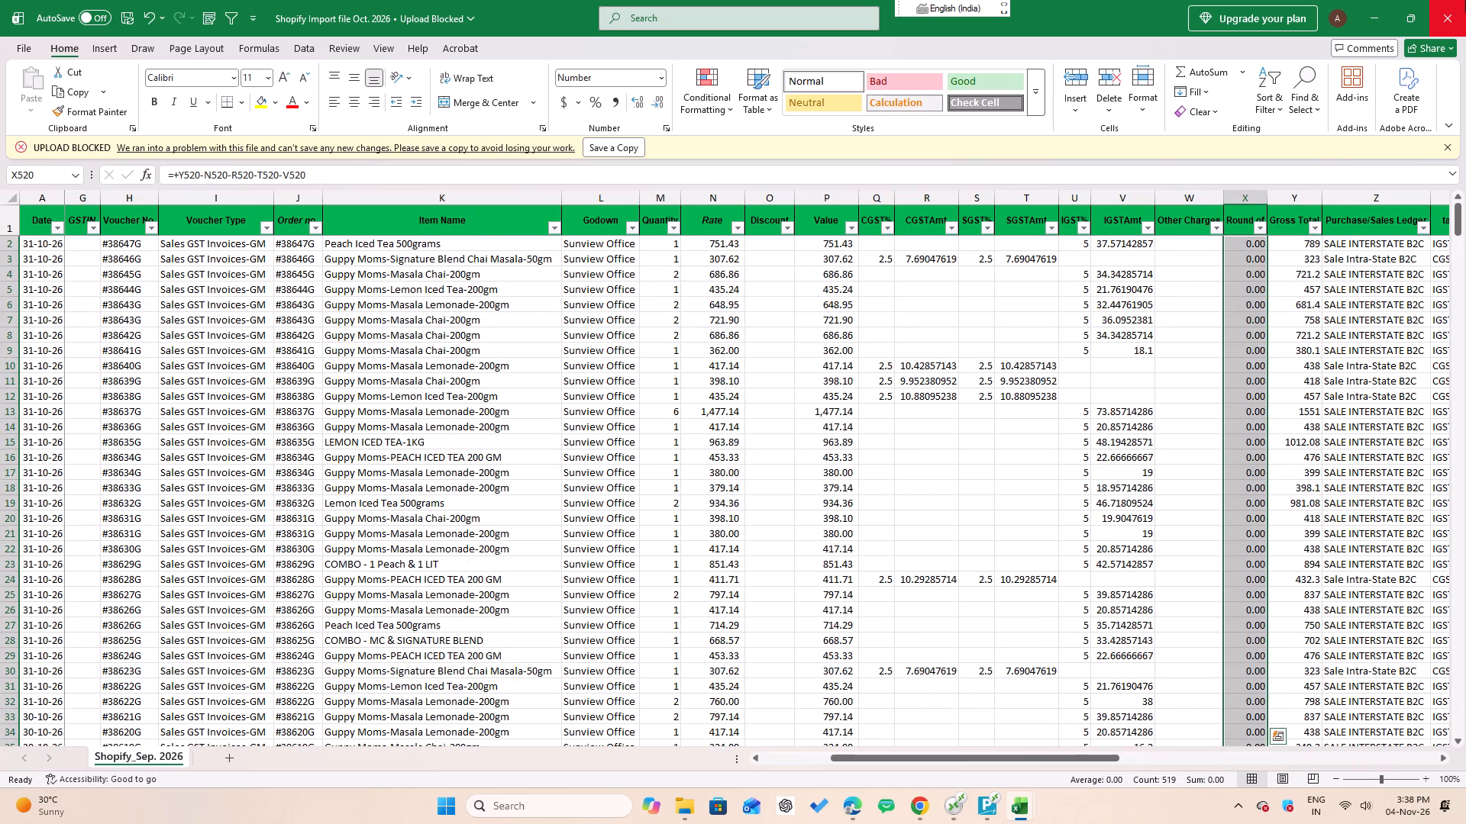
# Clear the check formulas from the Round off column and save the import file.
pyautogui.press('Delete')
pyautogui.hotkey('ctrl', 's')
# Switch to the Working Shopify Oct. 2026 workbook.
pyautogui.press('Up')
pyautogui.press('Down')
pyautogui.hotkey('alt', 'Tab')
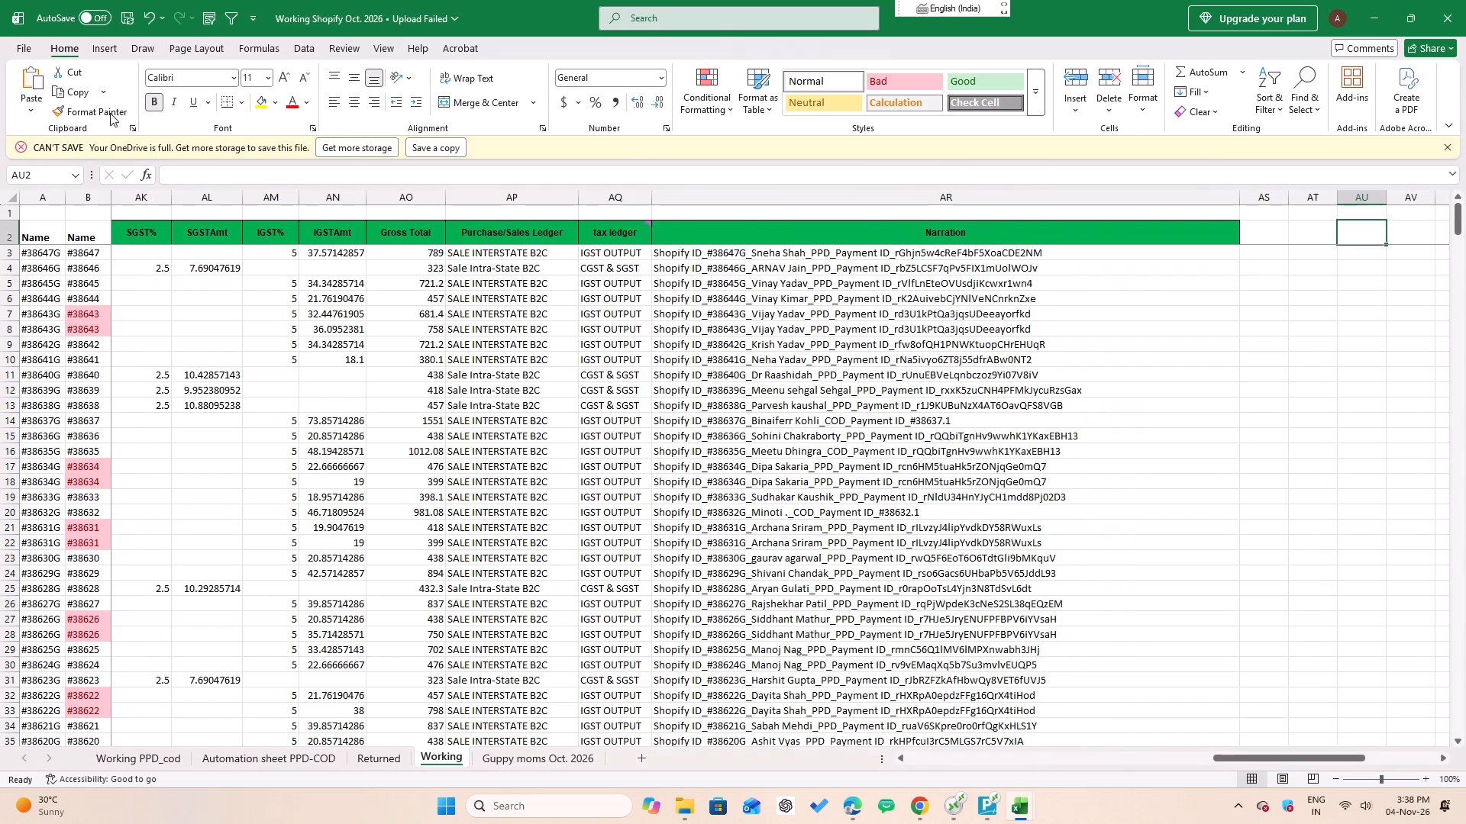
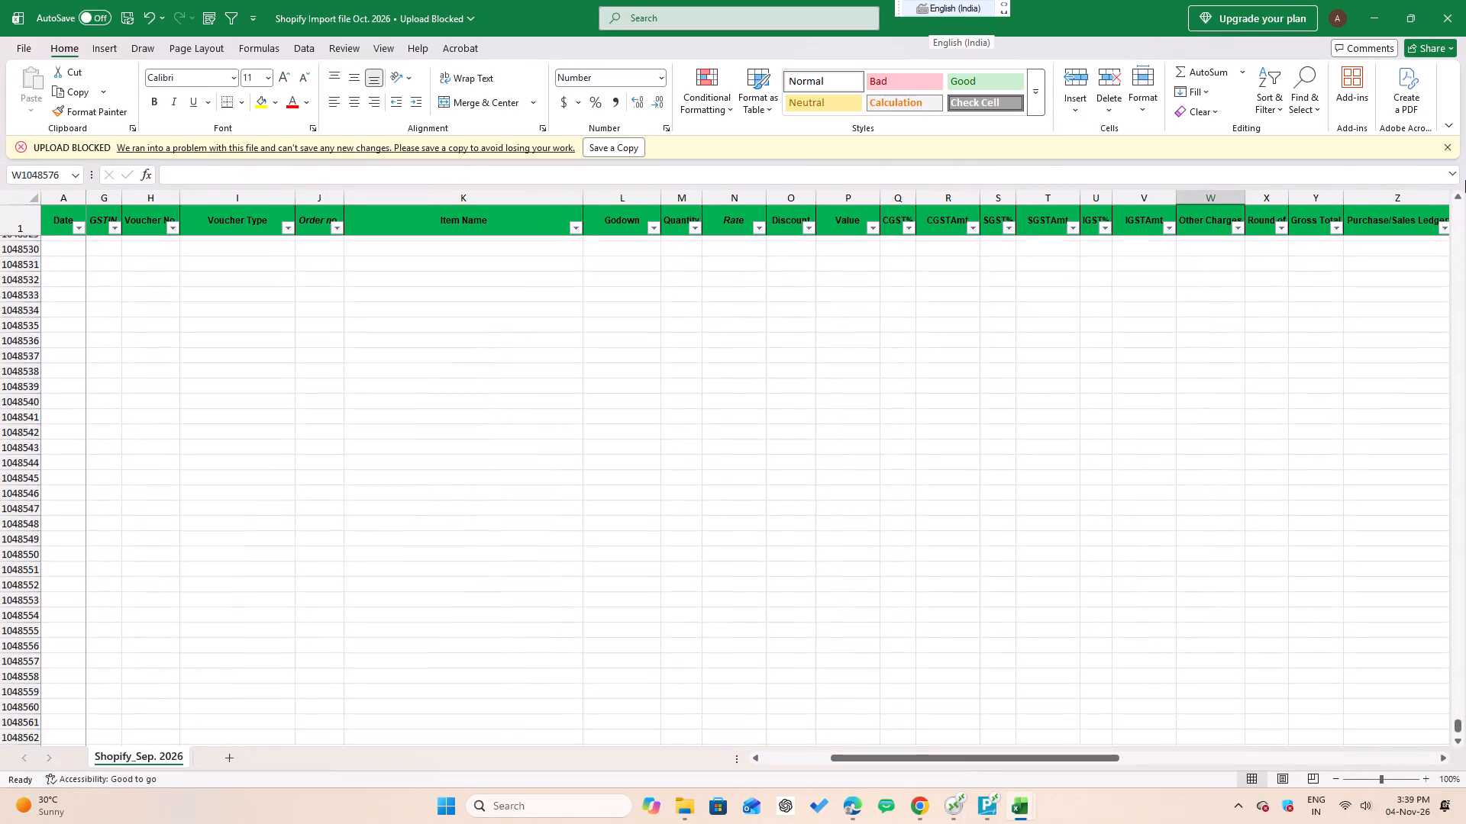
# Clear the old Imported figures in row 523, from the Value column through Gross Total.
pyautogui.hotkey('ctrl', 'Up')
pyautogui.press('Left')
pyautogui.press('Left')
pyautogui.press('Down')
pyautogui.press('Right')
pyautogui.press('Right')
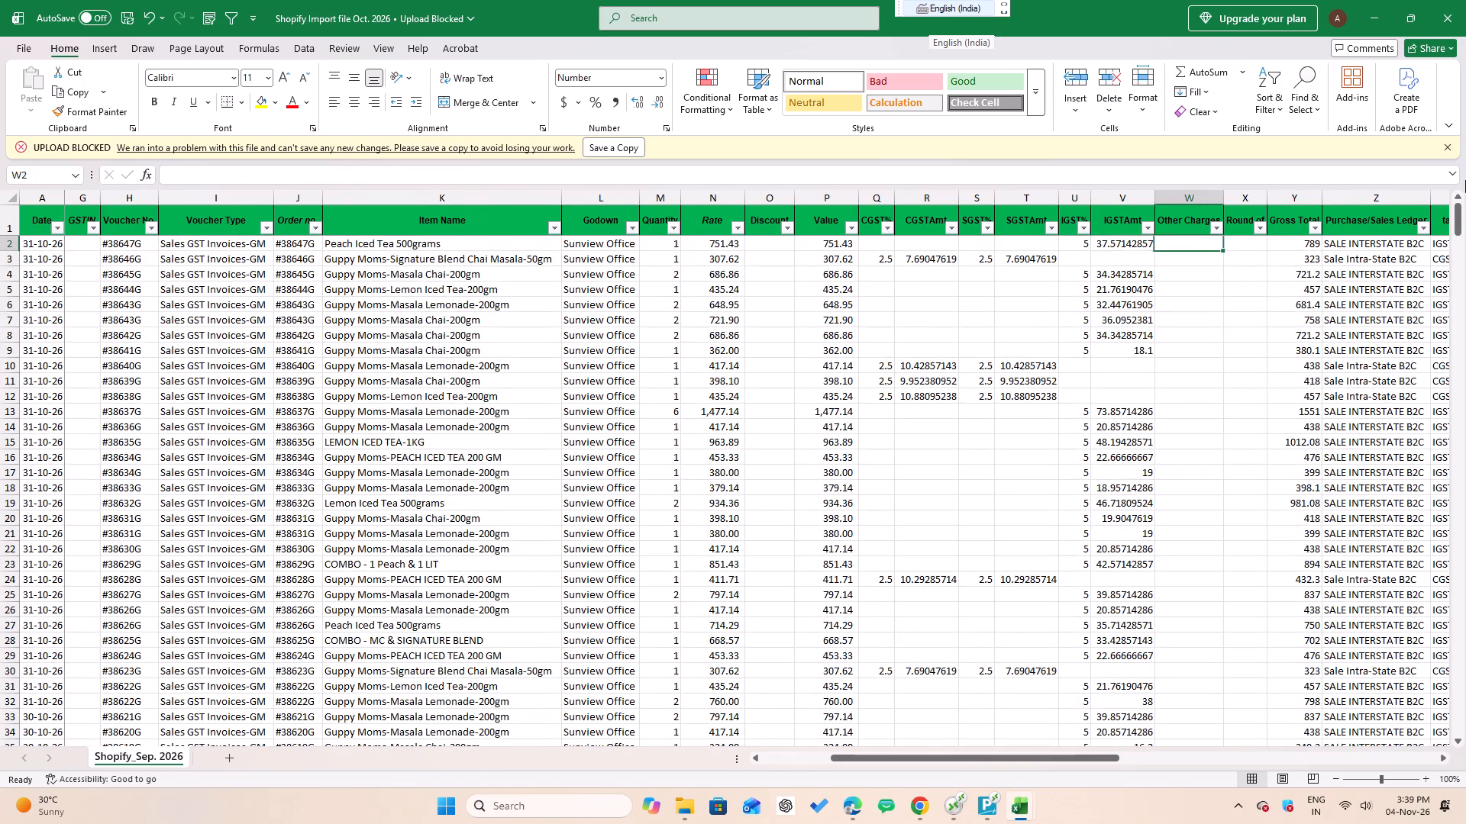
pyautogui.hotkey('ctrl', 'Down')
pyautogui.press('Left')
pyautogui.hotkey('ctrl', 'Up')
pyautogui.press('Up')
pyautogui.press('Up')
pyautogui.press('Up')
pyautogui.press('Up')
pyautogui.press('Up')
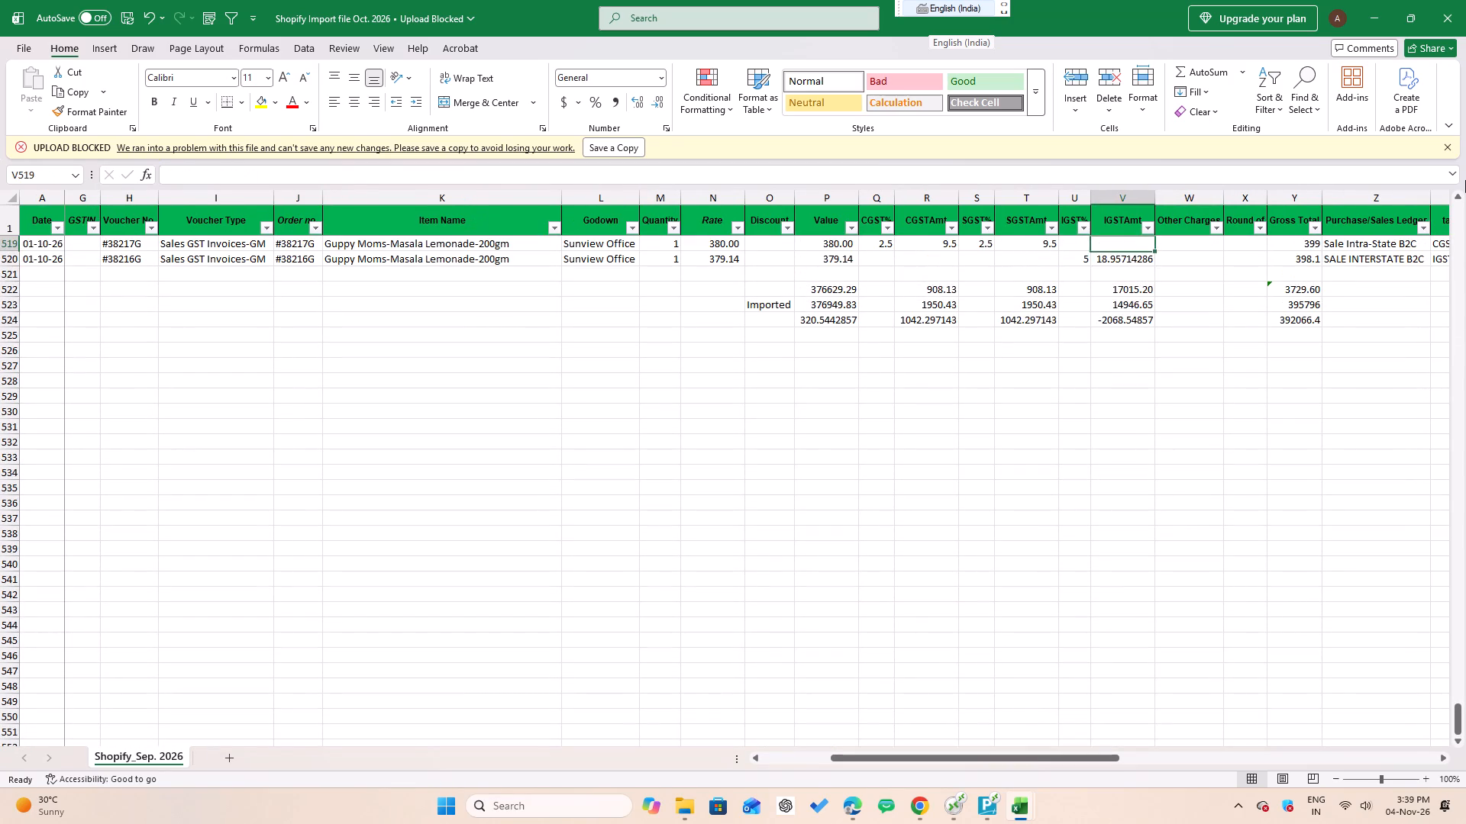
pyautogui.press('Down')
pyautogui.press('Down')
pyautogui.press('Down')
pyautogui.press('Left')
pyautogui.press('Left')
pyautogui.press('Left')
pyautogui.press('Left')
pyautogui.press('Left')
pyautogui.press('Down')
pyautogui.press('Left')
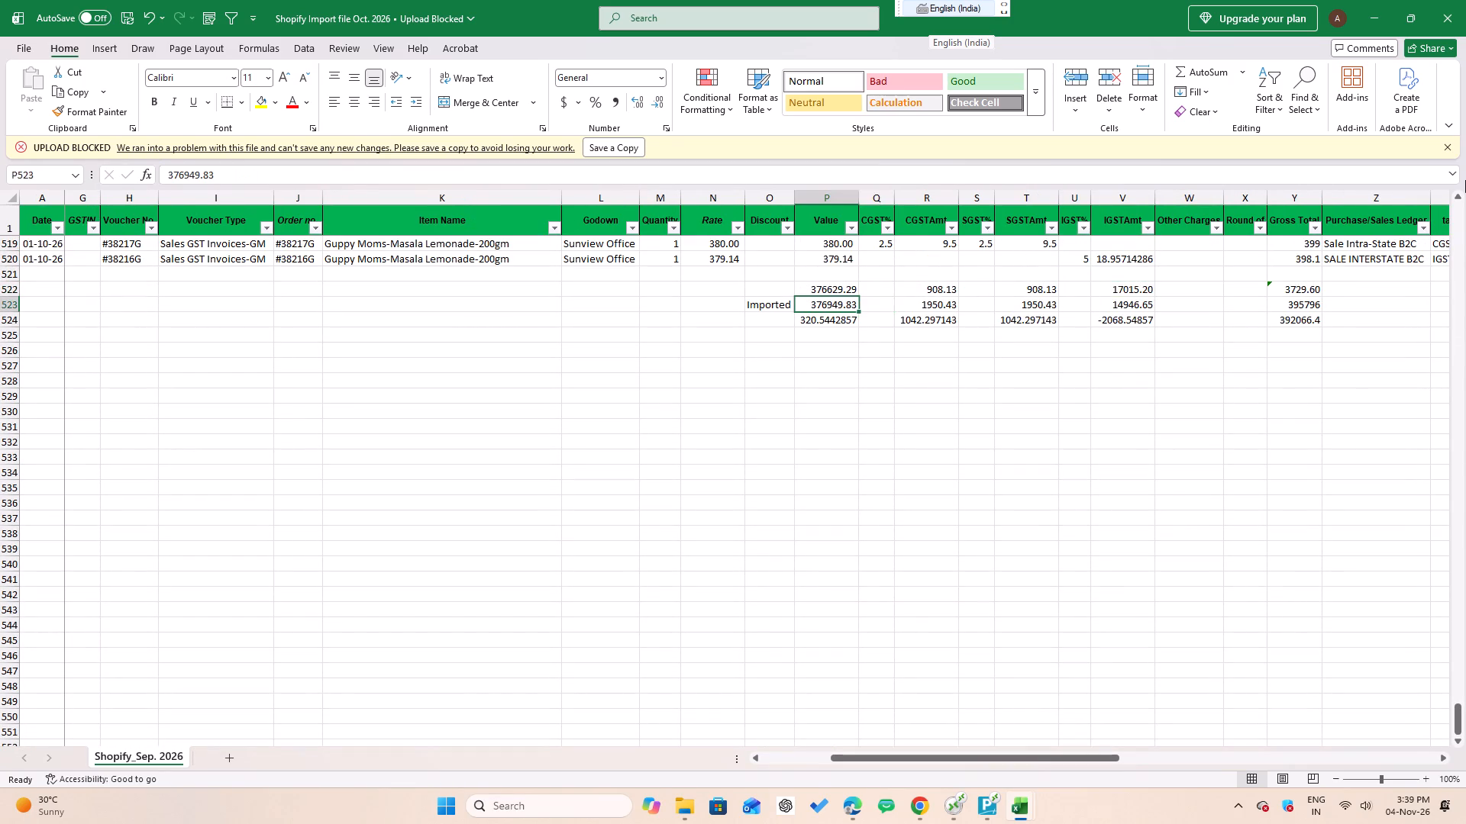
pyautogui.hotkey('shift', 'Right')
pyautogui.hotkey('shift', 'Right')
pyautogui.hotkey('shift', 'Right')
pyautogui.hotkey('shift', 'Right')
pyautogui.hotkey('ctrl', 'shift', 'Right')
pyautogui.hotkey('ctrl', 'shift', 'Right')
pyautogui.hotkey('ctrl', 'shift', 'Right')
pyautogui.hotkey('ctrl', 'shift', 'Left')
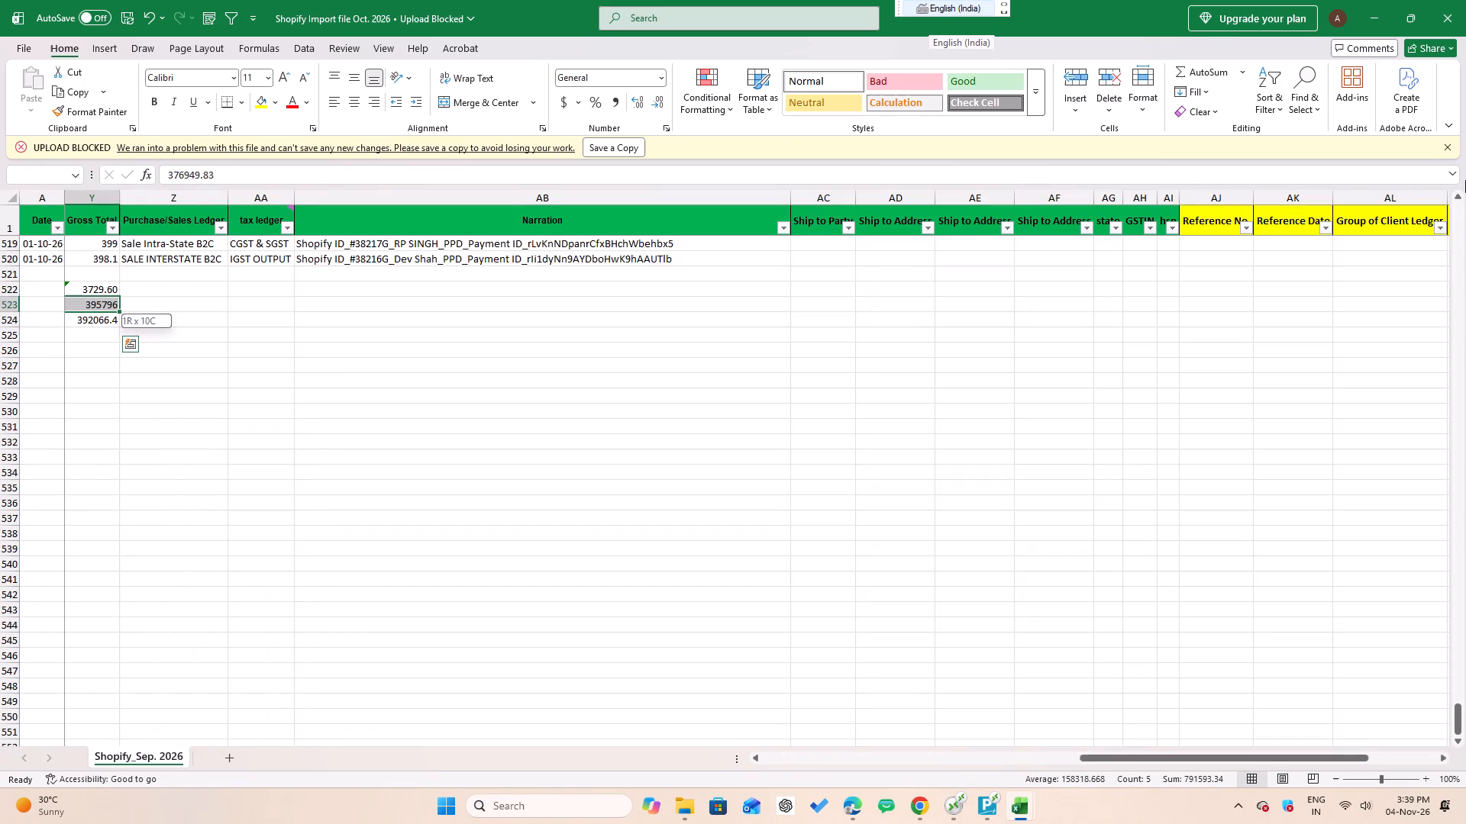
pyautogui.press('Delete')
# Return to the Value total in row 522 and save the import file.
pyautogui.press('Left')
pyautogui.press('Left')
pyautogui.press('Left')
pyautogui.press('Left')
pyautogui.press('Right')
pyautogui.press('Right')
pyautogui.press('Right')
pyautogui.press('Right')
pyautogui.press('Up')
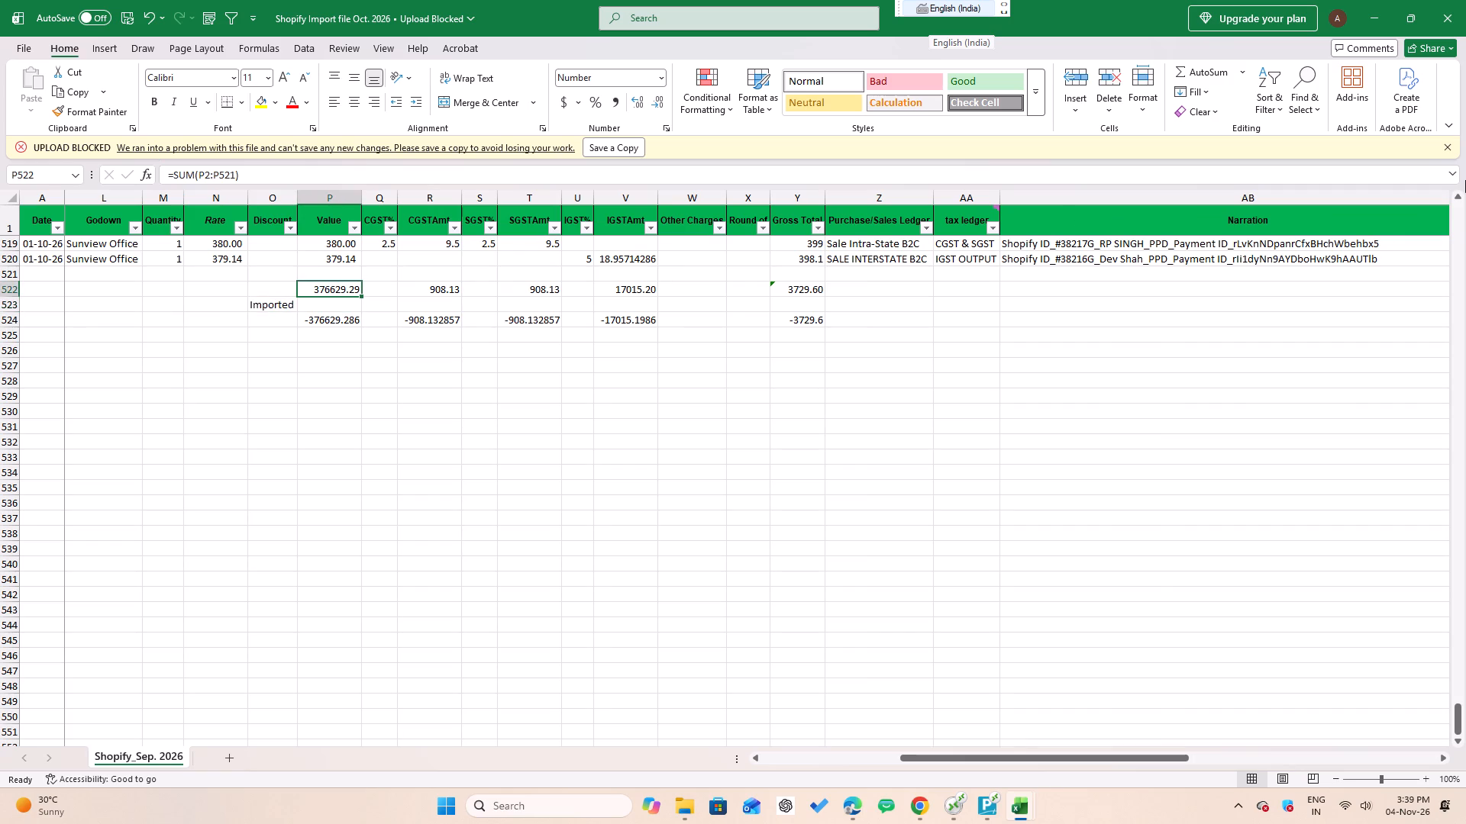
pyautogui.hotkey('ctrl', 's')
# Check the Value total's sum formula in row 522 against the Value column's entries.
pyautogui.press('F2')
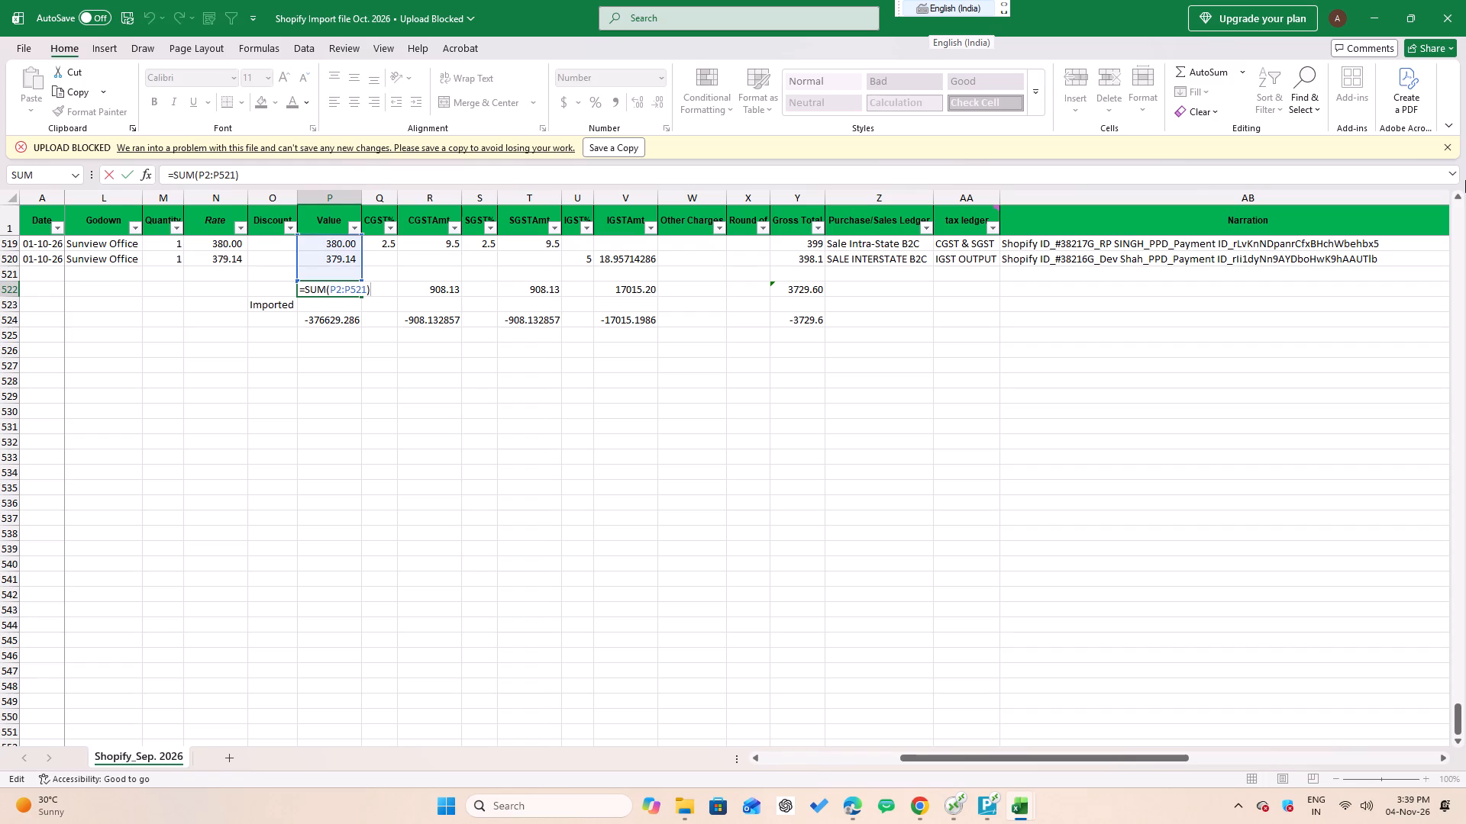
pyautogui.press('Escape')
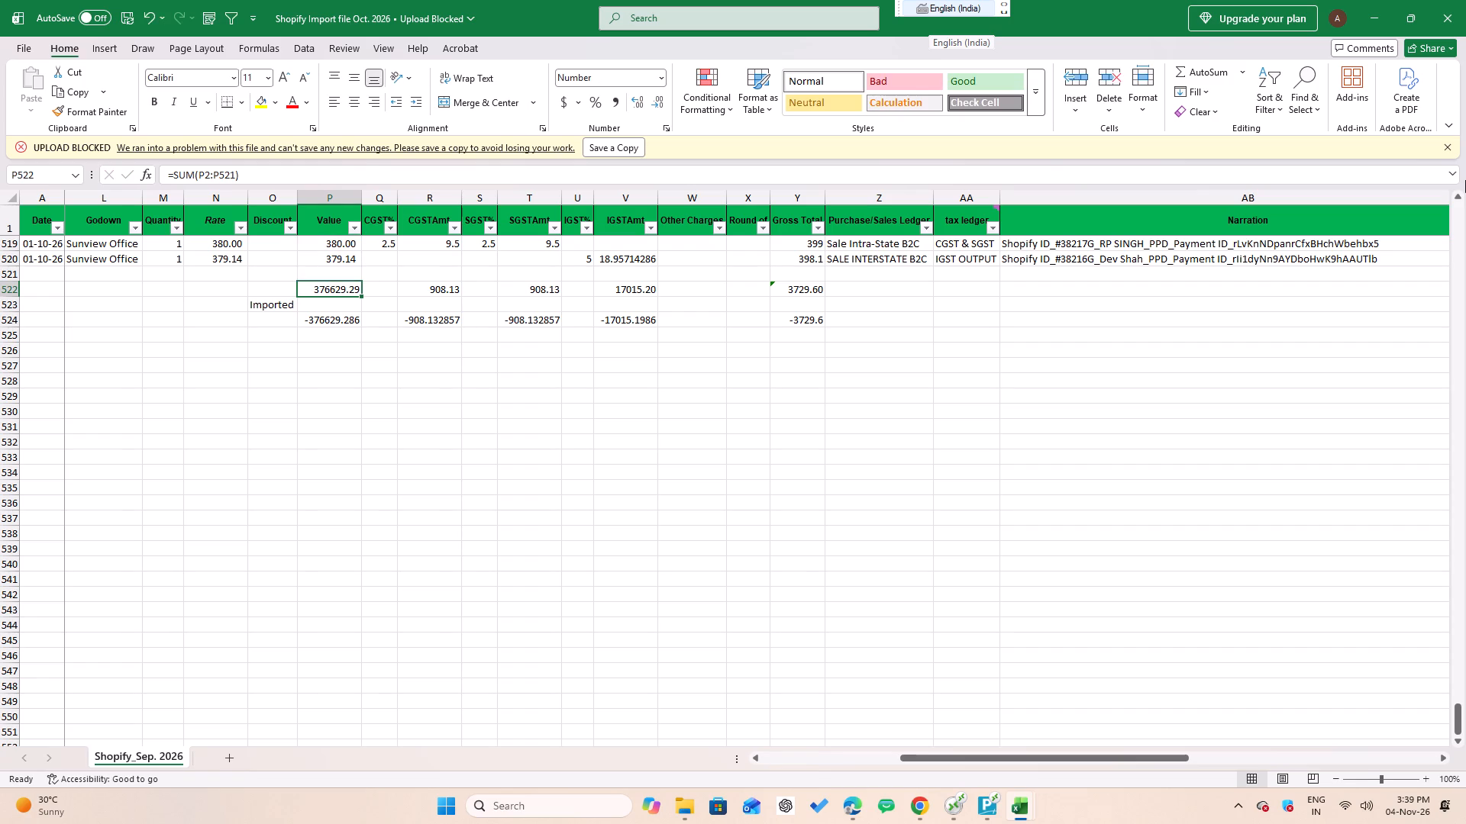
pyautogui.press('Up')
pyautogui.press('Up')
pyautogui.hotkey('ctrl', 'shift', 'Up')
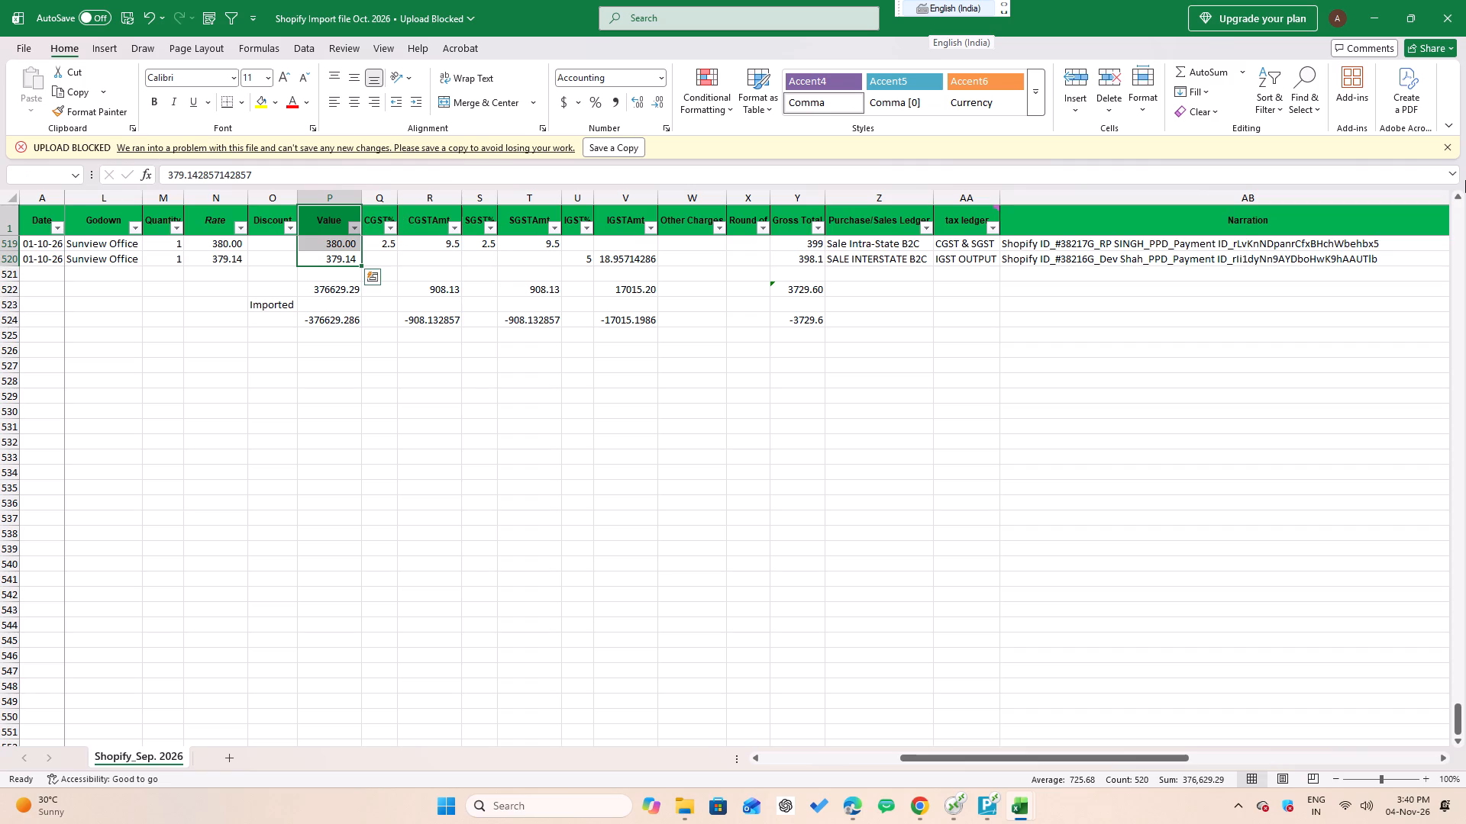
# Copy the Value column's sum formula in row 522 into the CGSTAmt, SGSTAmt, IGSTAmt and Gross Total totals.
pyautogui.press('Down')
pyautogui.press('Right')
pyautogui.press('Down')
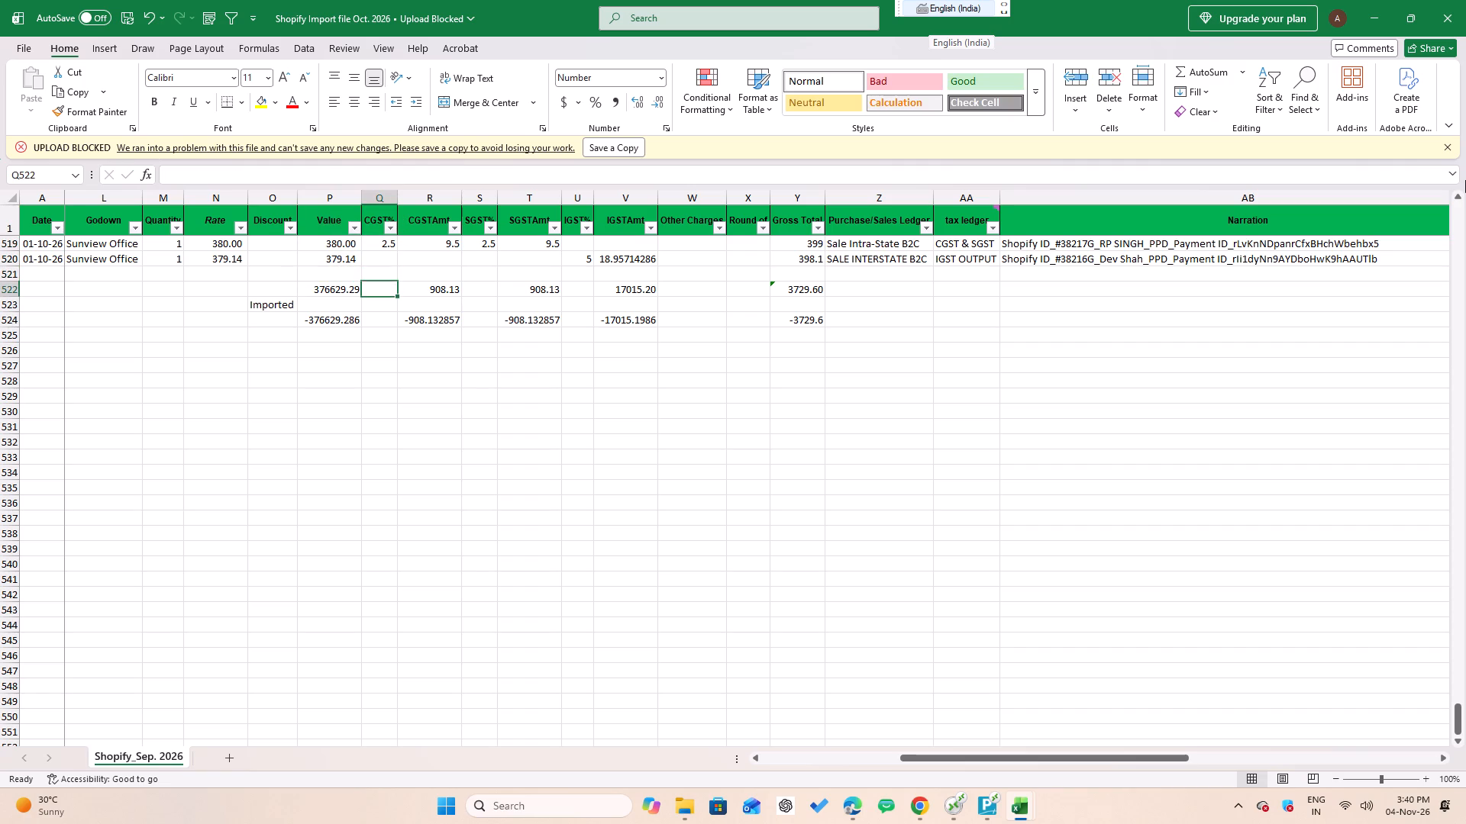
pyautogui.press('Left')
pyautogui.hotkey('ctrl', 'c')
pyautogui.hotkey('ctrl', 'Right')
pyautogui.hotkey('ctrl', 'v')
pyautogui.hotkey('ctrl', 'Right')
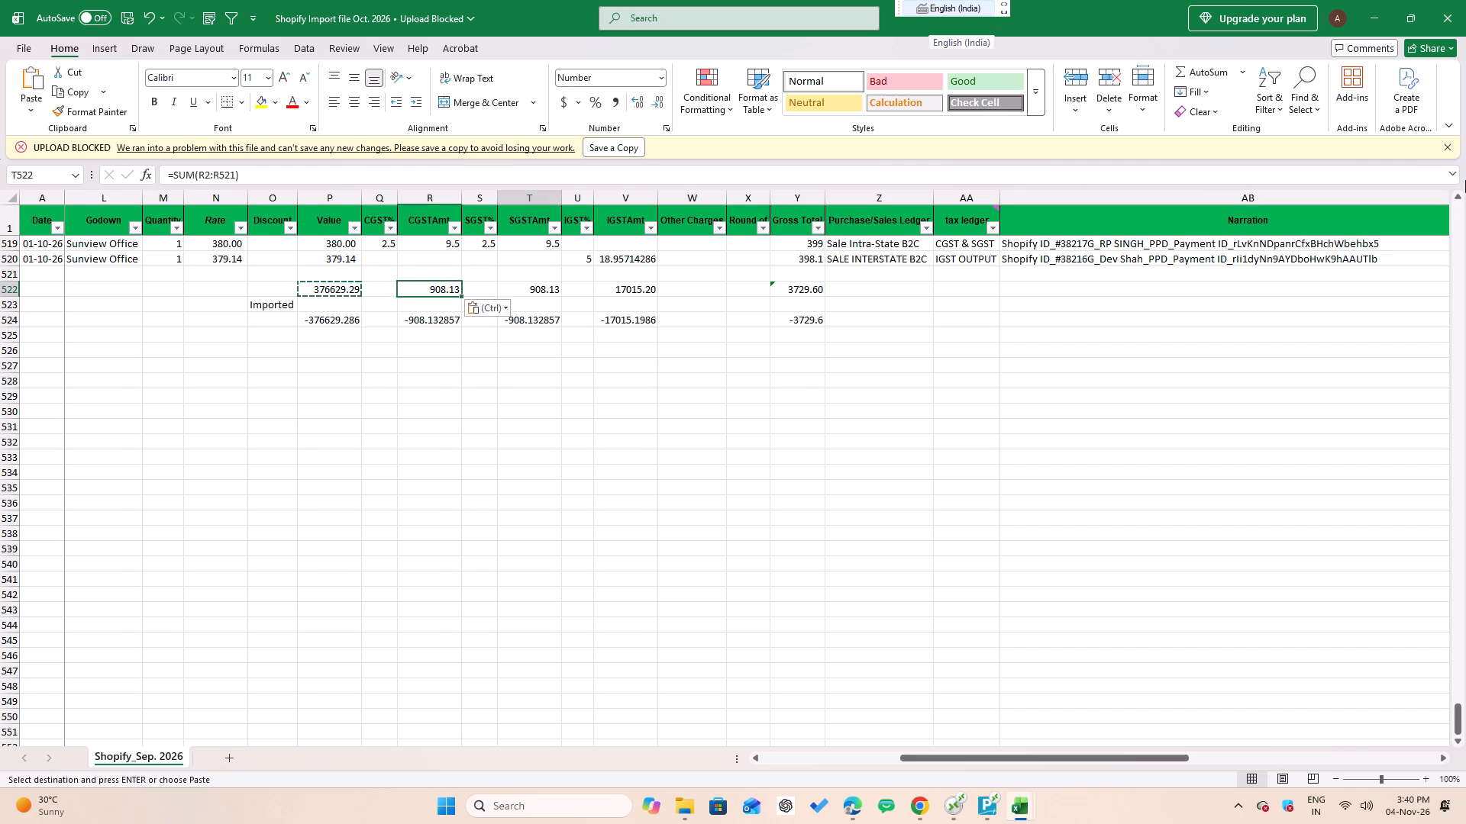
pyautogui.hotkey('ctrl', 'v')
pyautogui.hotkey('ctrl', 'Right')
pyautogui.hotkey('ctrl', 'v')
pyautogui.hotkey('ctrl', 'Right')
pyautogui.hotkey('ctrl', 'v')
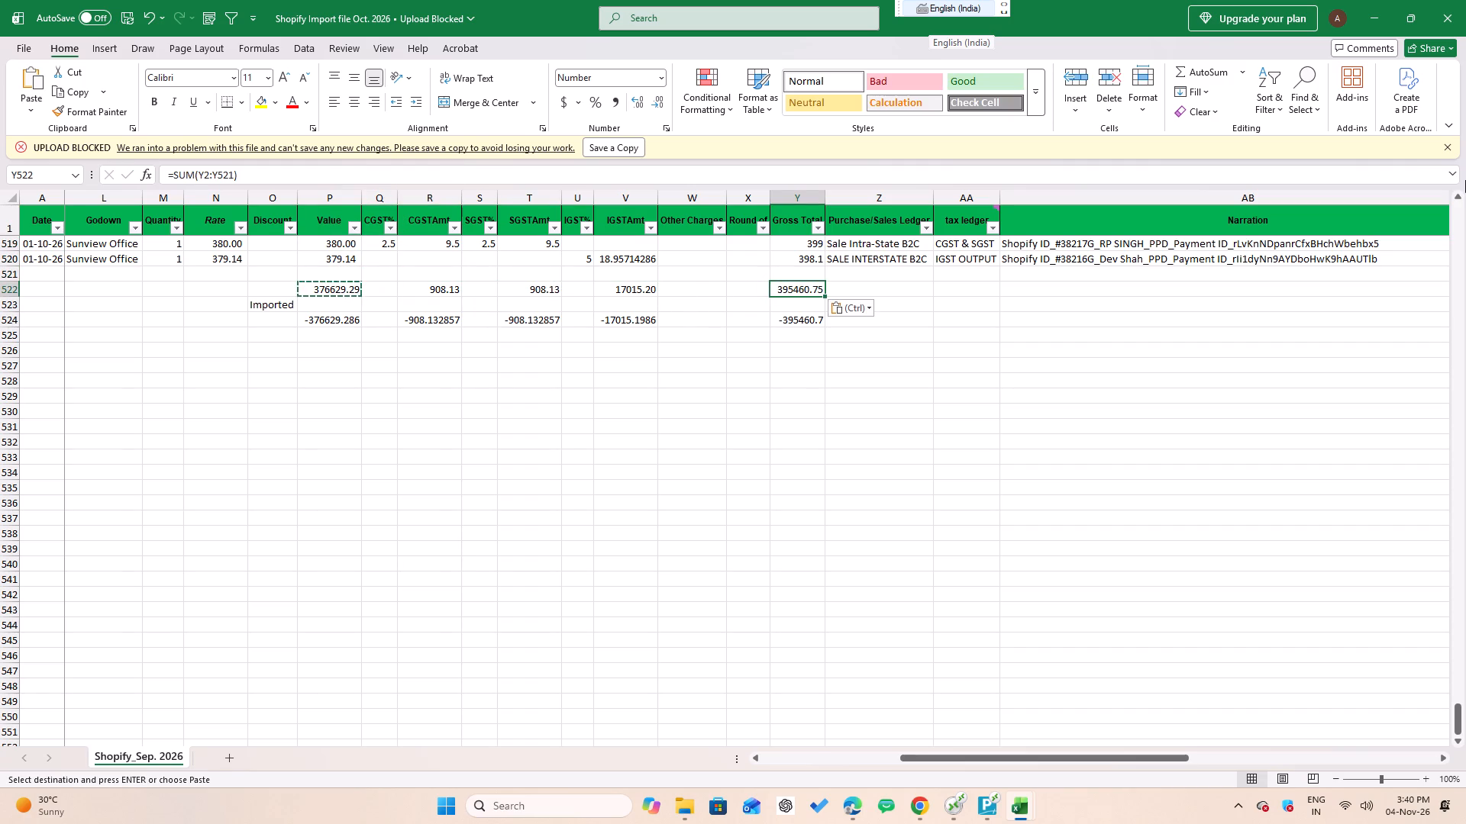
# Open the Gross Total sum formula in row 522 to check the range it covers.
pyautogui.press('F2')
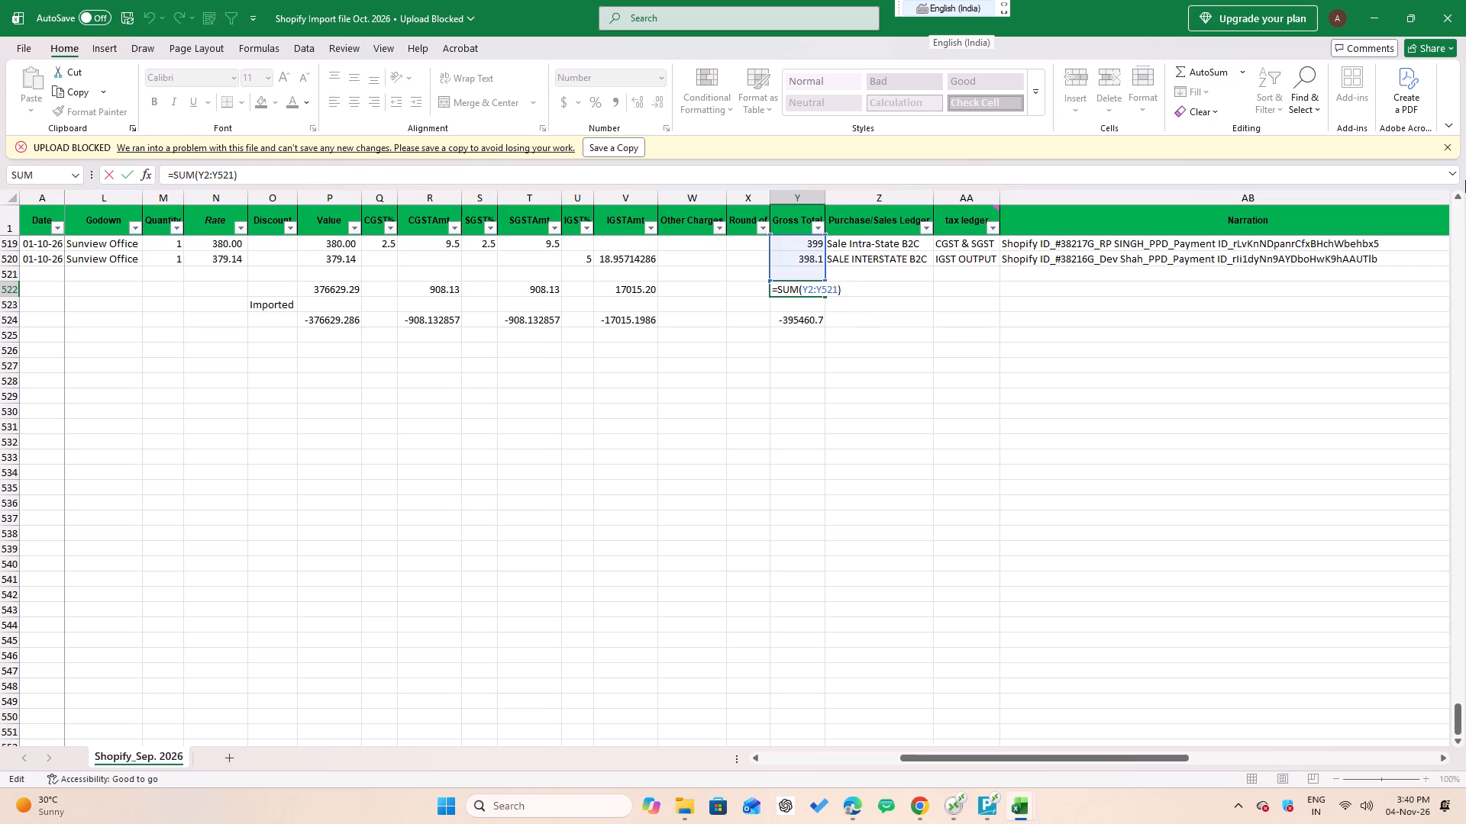
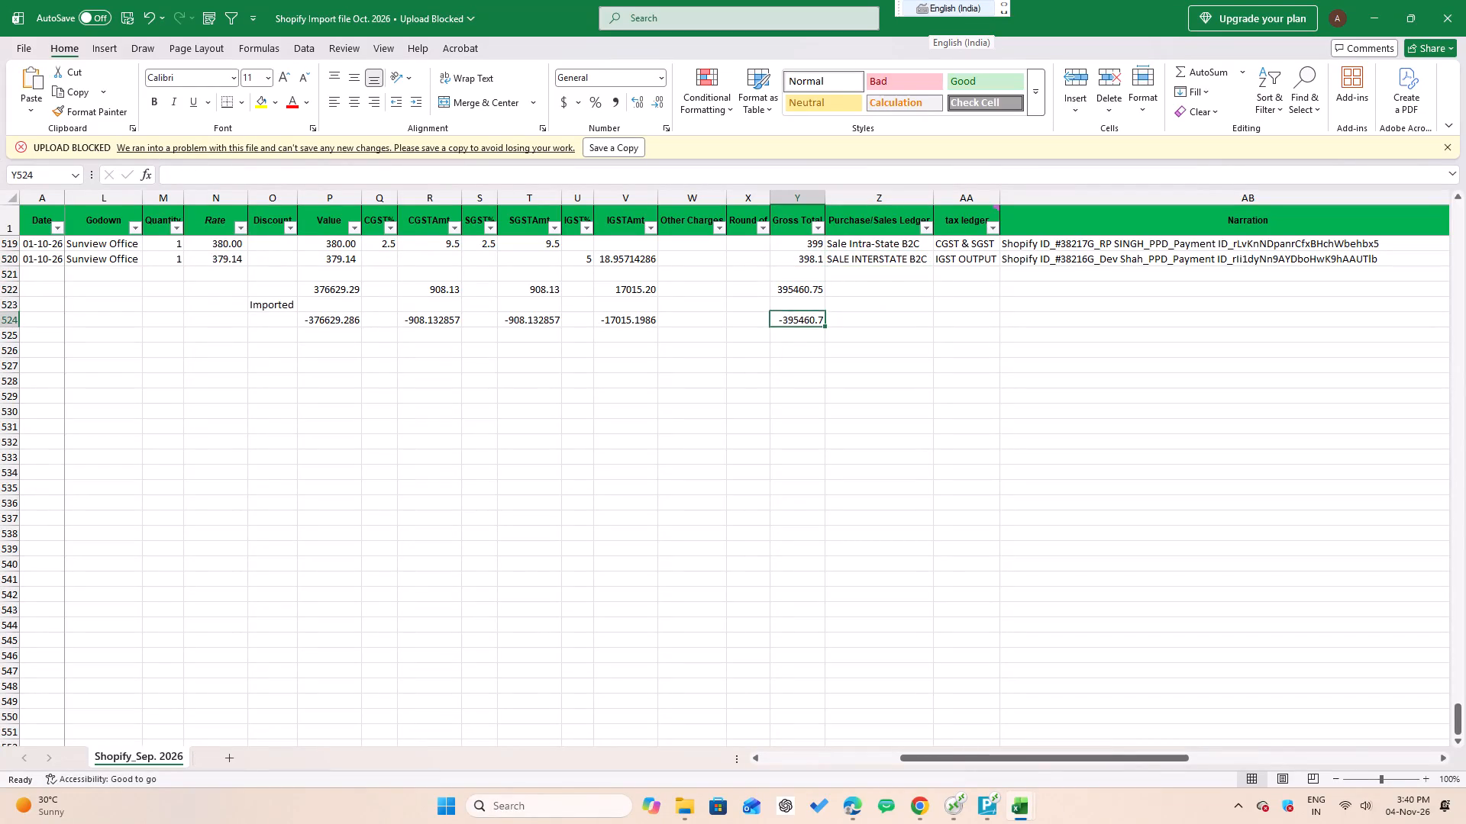
# Check the Gross Total column's difference formula in row 524 and save the import file.
pyautogui.press('F2')
pyautogui.press('Escape')
pyautogui.hotkey('ctrl', 's')
# Return to the Gross Total sum in row 522.
pyautogui.press('Up')
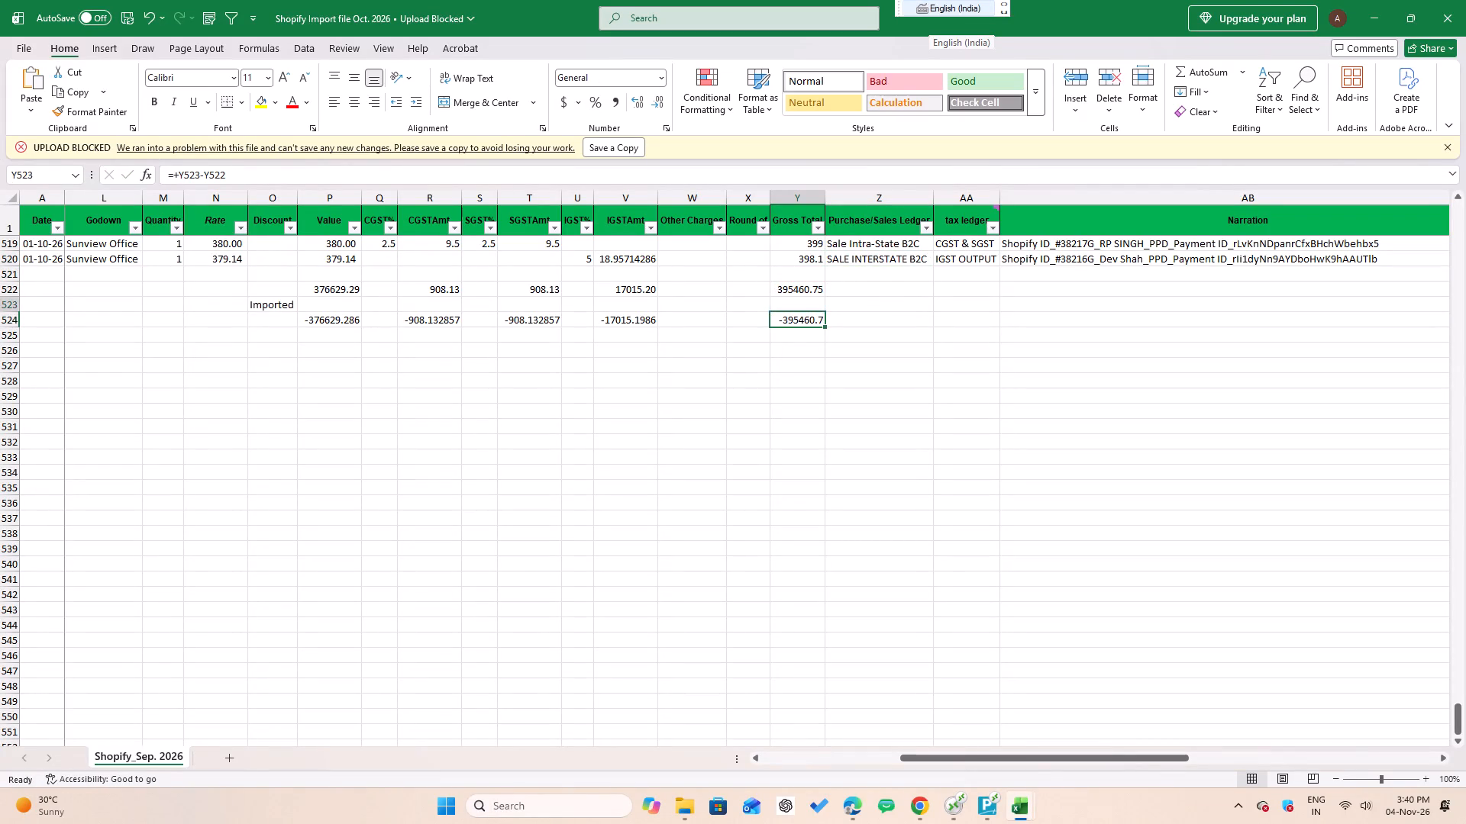
pyautogui.press('Up')
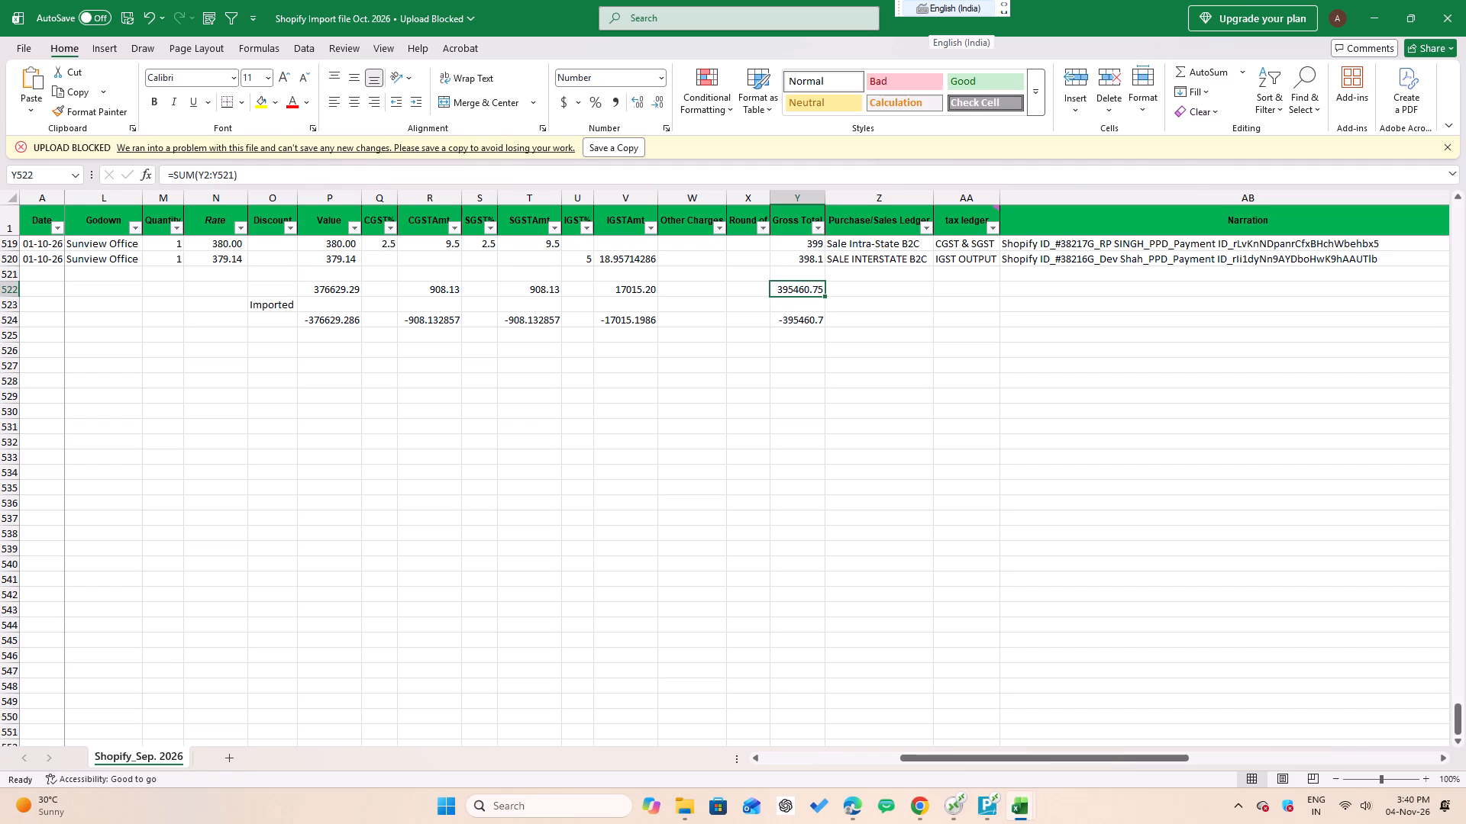
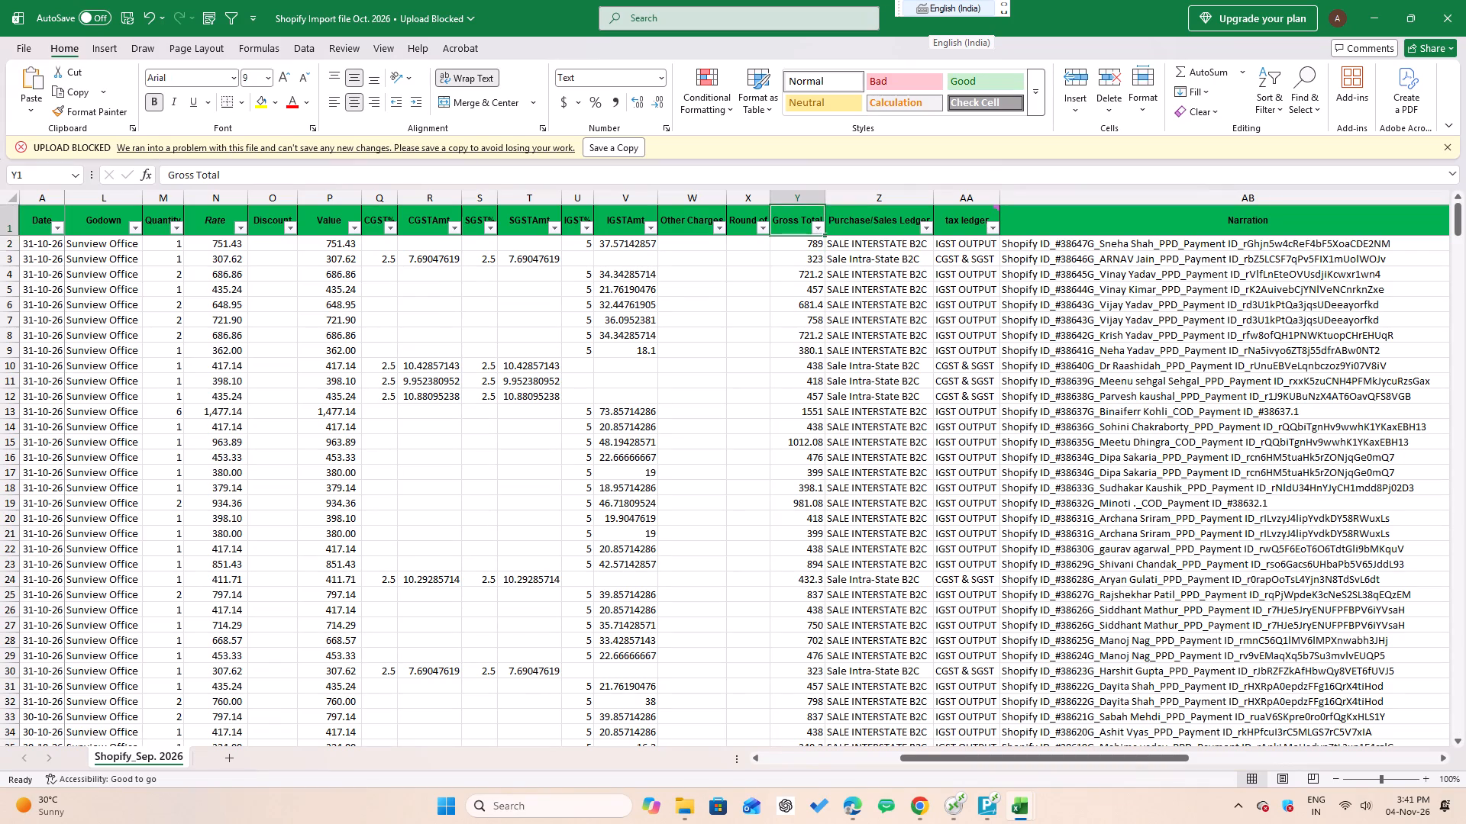
# Save the October 2026 Shopify import file.
pyautogui.hotkey('ctrl', 's')
# Go from the Gross Total header to the tax ledger column's header cell.
pyautogui.press('Right')
pyautogui.press('Down')
pyautogui.press('Right')
pyautogui.press('Up')
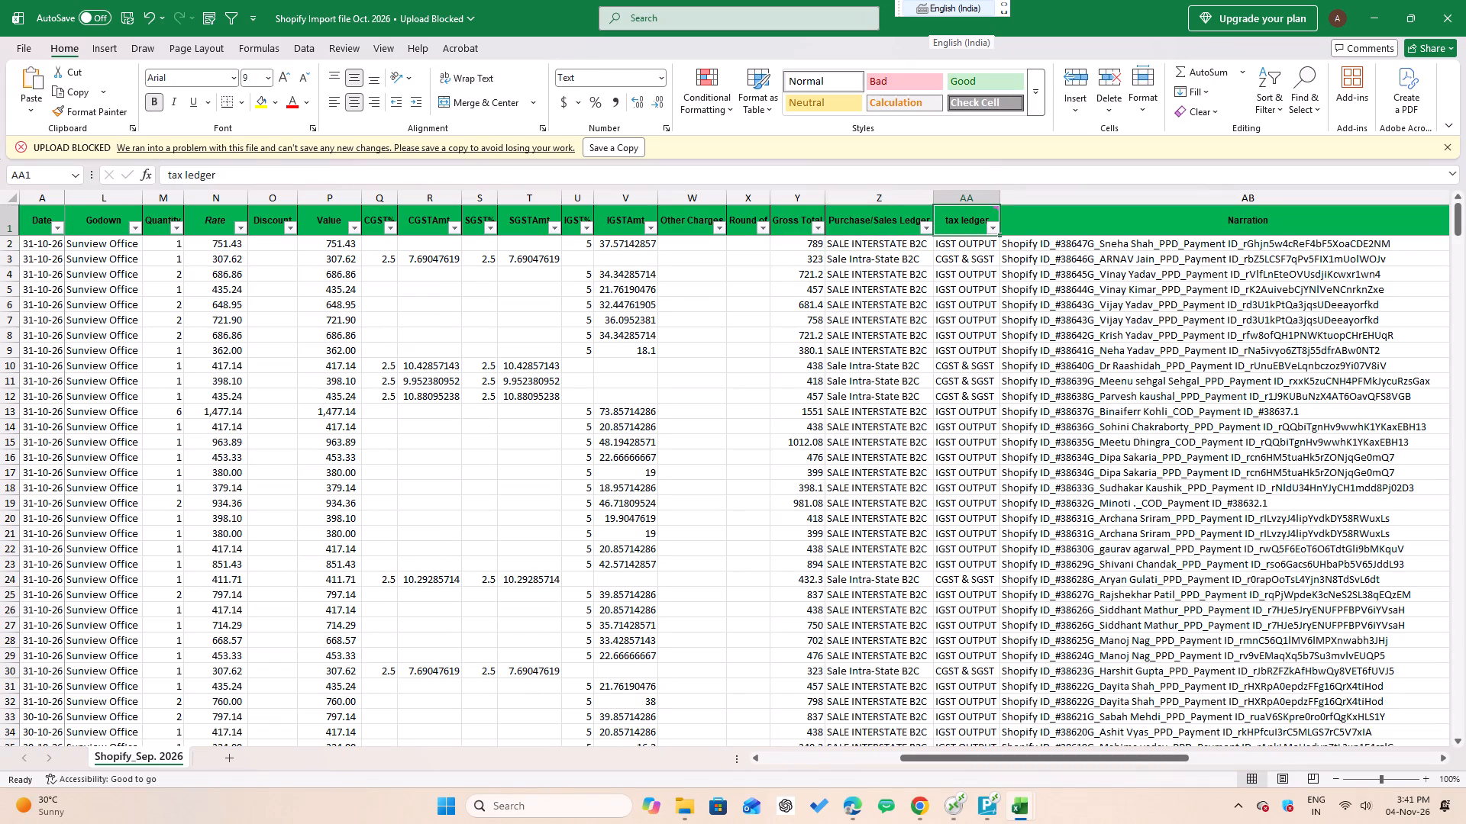
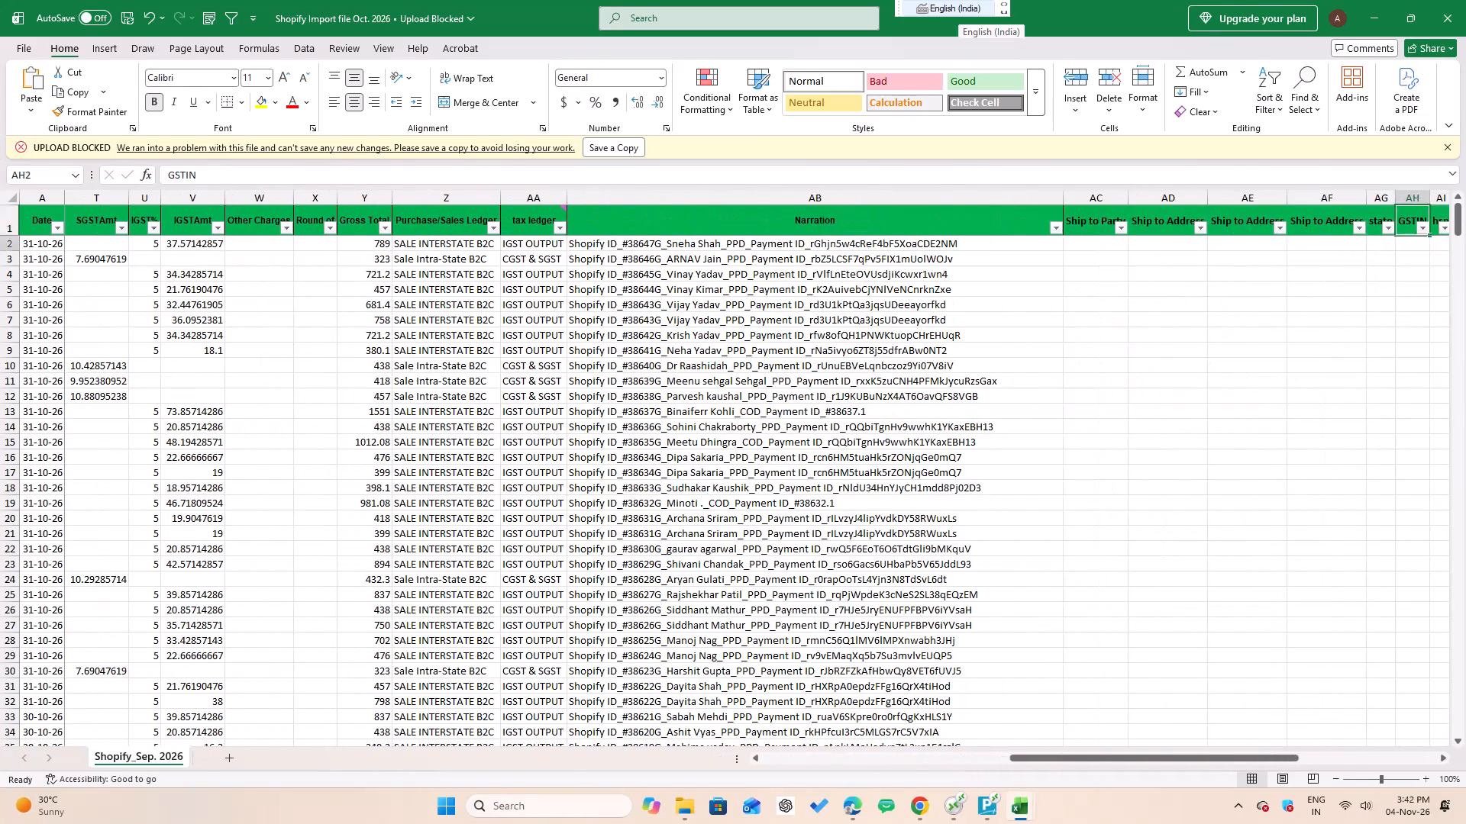
# Look across the import sheet's header row beyond the GSTIN column and return to the Date header.
pyautogui.hotkey('ctrl', 'Right')
pyautogui.hotkey('ctrl', 'Right')
pyautogui.hotkey('ctrl', 'Left')
pyautogui.hotkey('ctrl', 'Left')
pyautogui.hotkey('ctrl', 'Left')
pyautogui.hotkey('ctrl', 'Left')
pyautogui.hotkey('ctrl', 'Left')
pyautogui.hotkey('ctrl', 'Up')
pyautogui.hotkey('ctrl', 'Left')
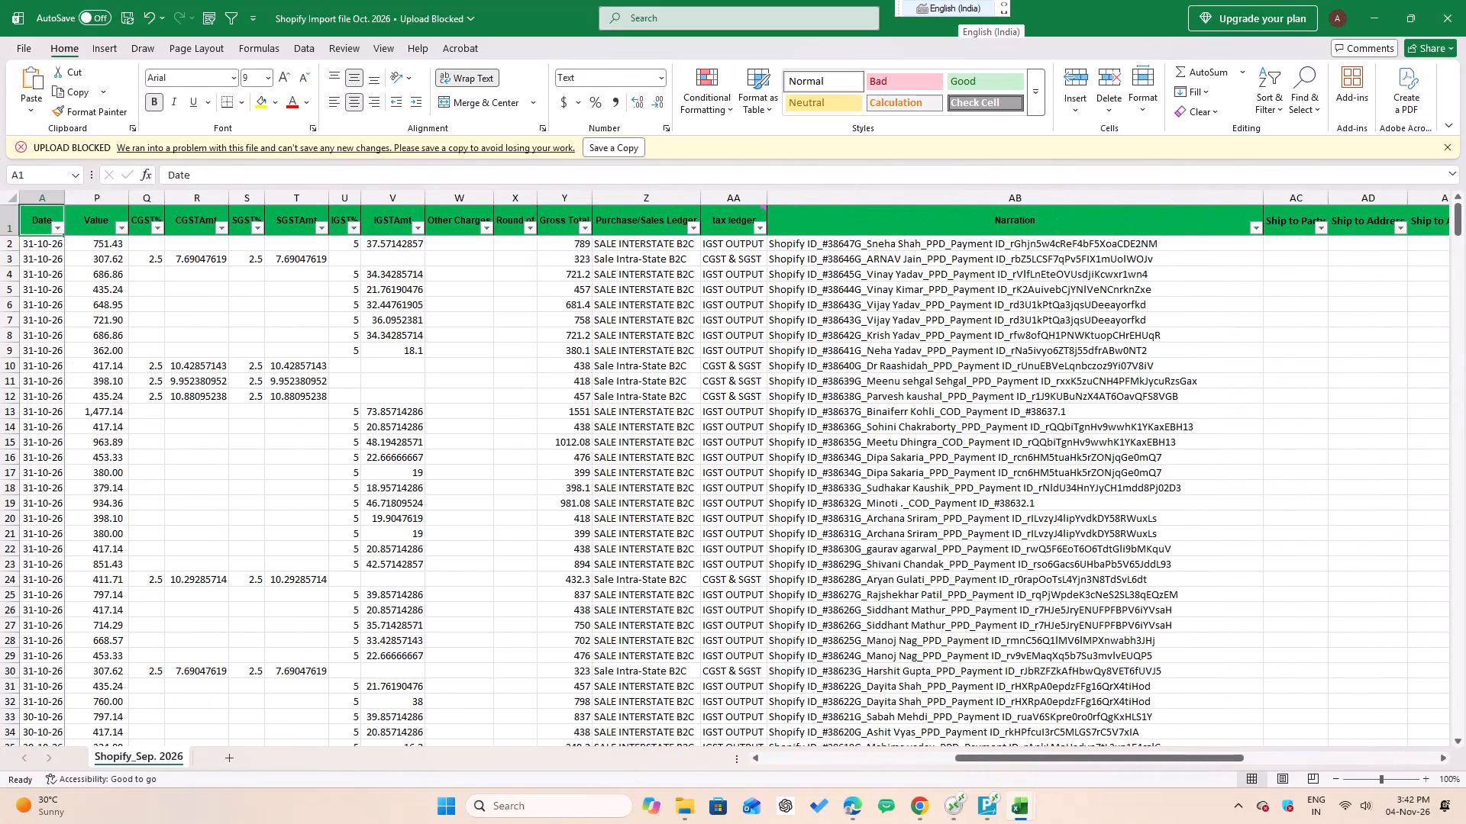
pyautogui.hotkey('ctrl', 'Up')
# Save the Shopify Import file Oct. 2026 workbook and close it.
pyautogui.hotkey('ctrl', 's')
pyautogui.press('Down')
pyautogui.press('Down')
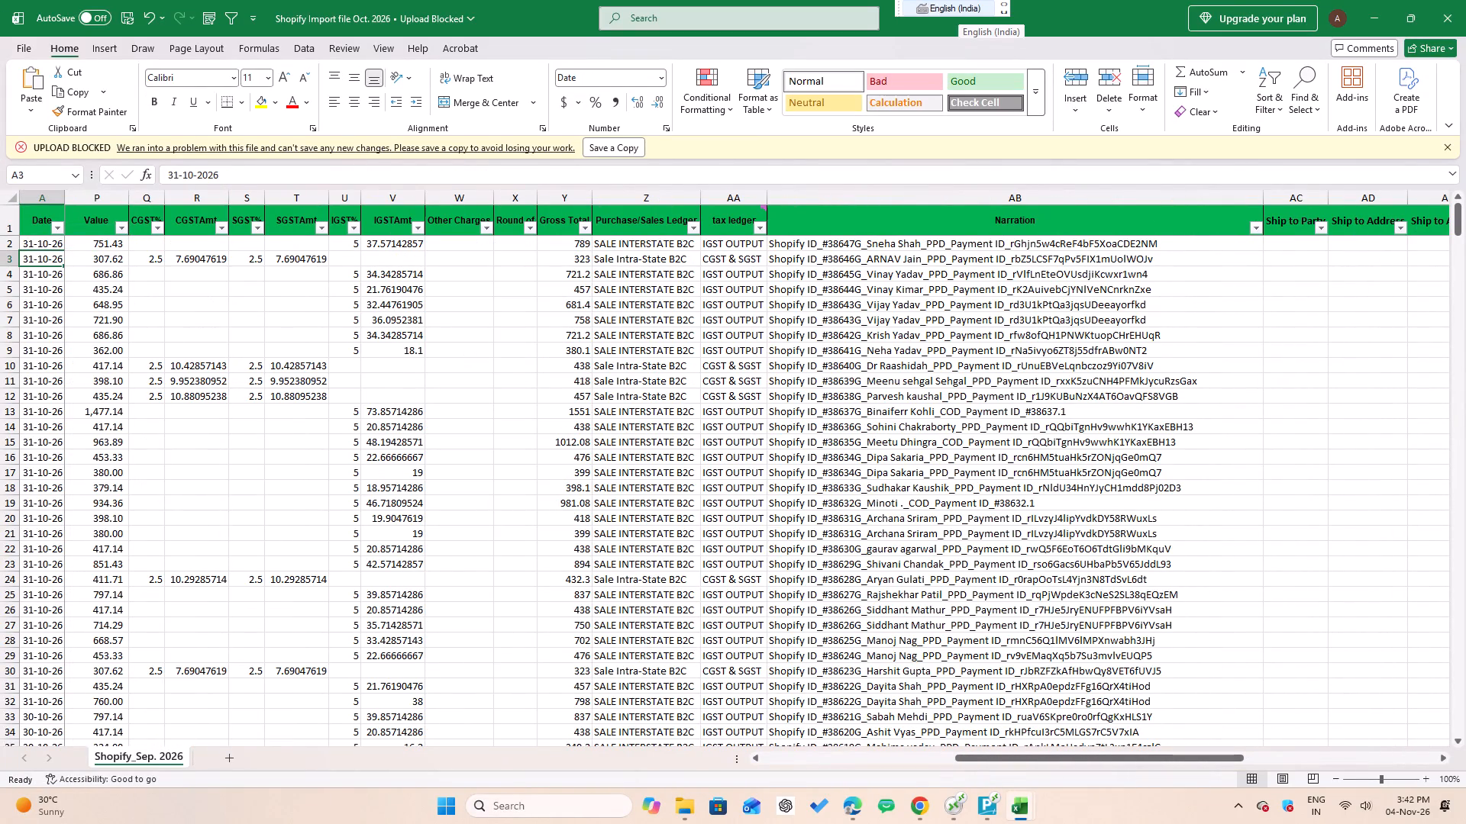
pyautogui.click(1465, 0)
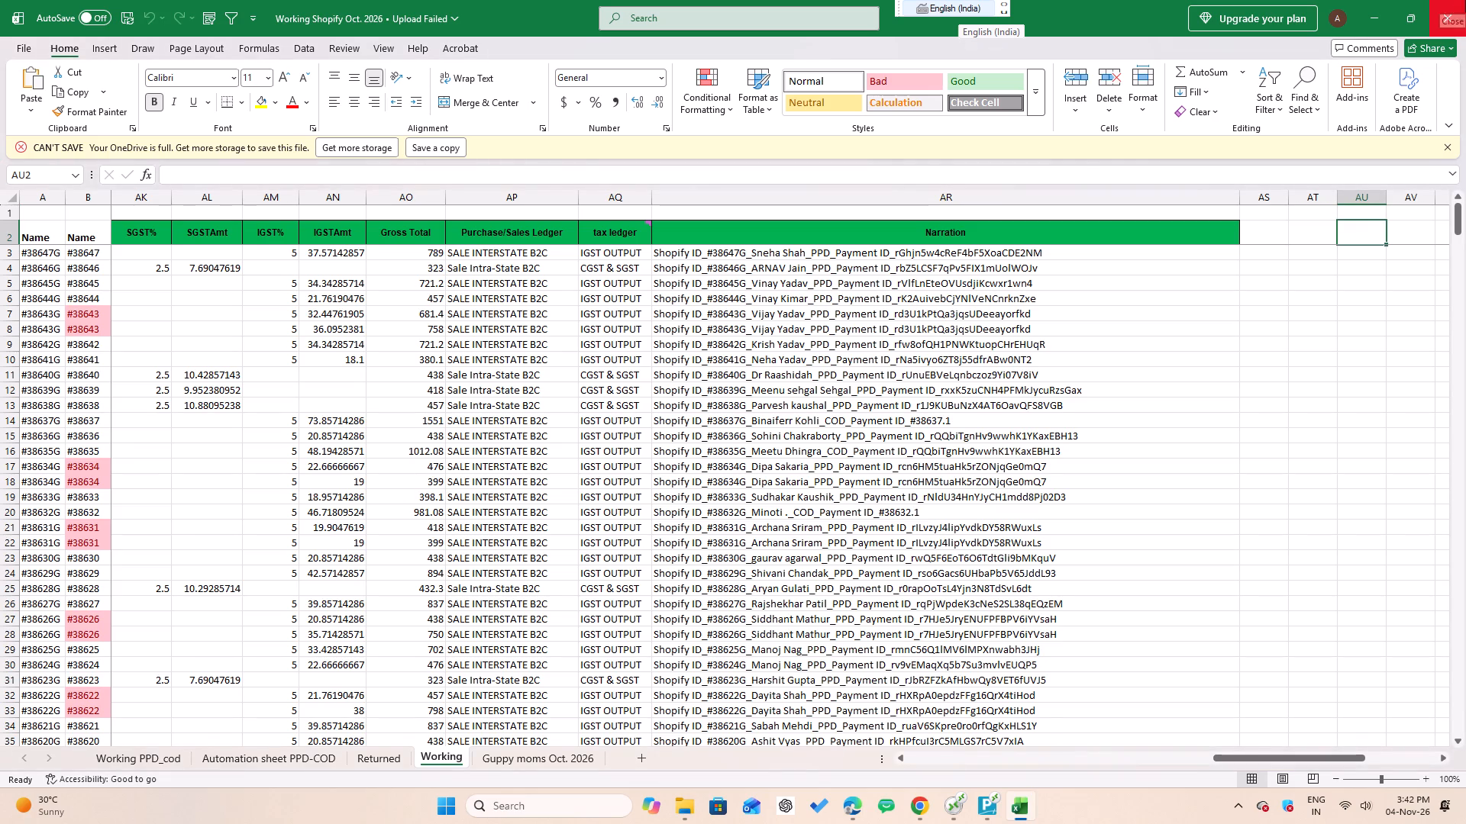
# Close the Working Shopify Oct. 2026 workbook.
pyautogui.click(1465, 0)
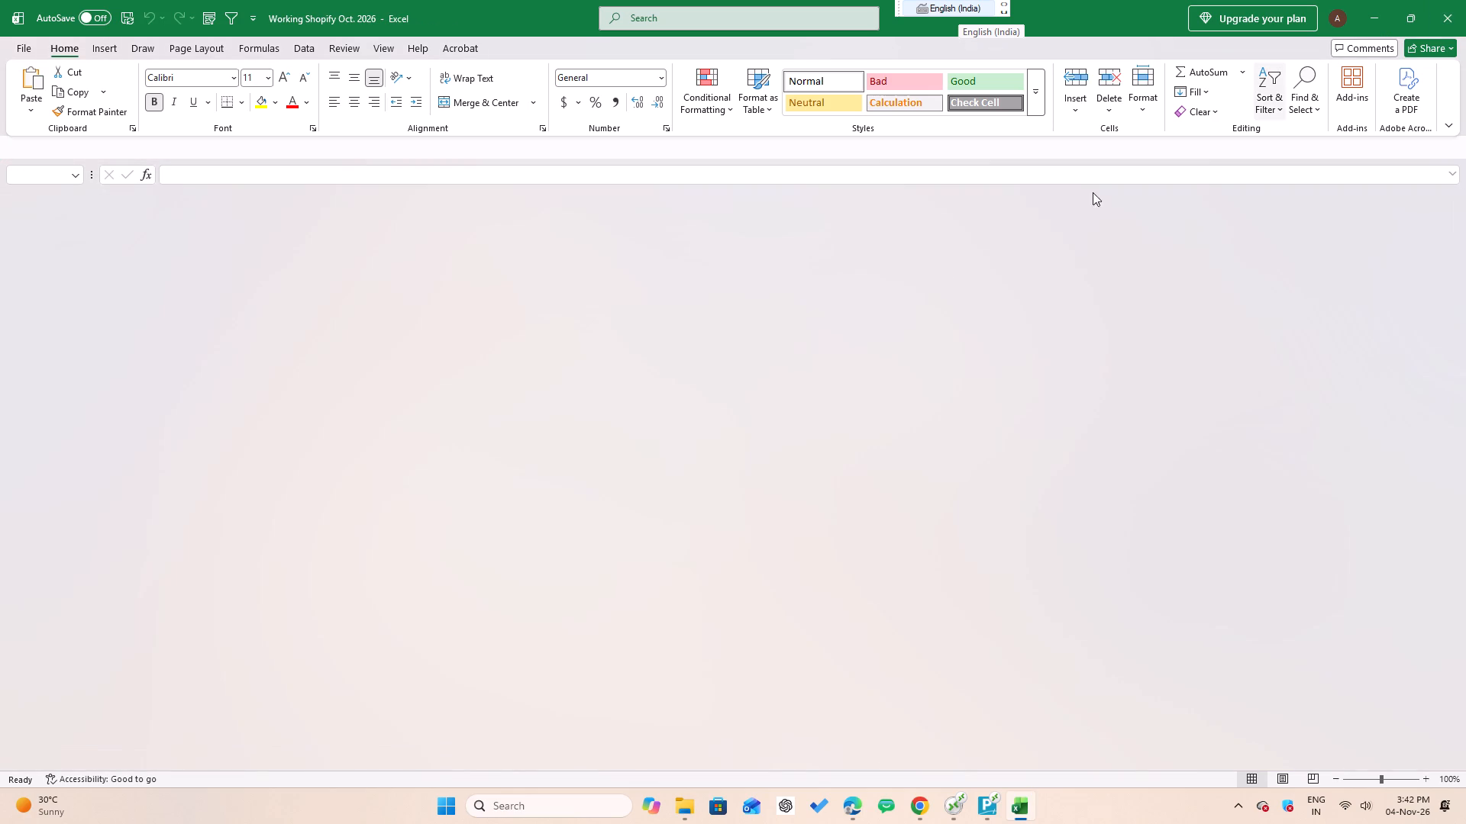